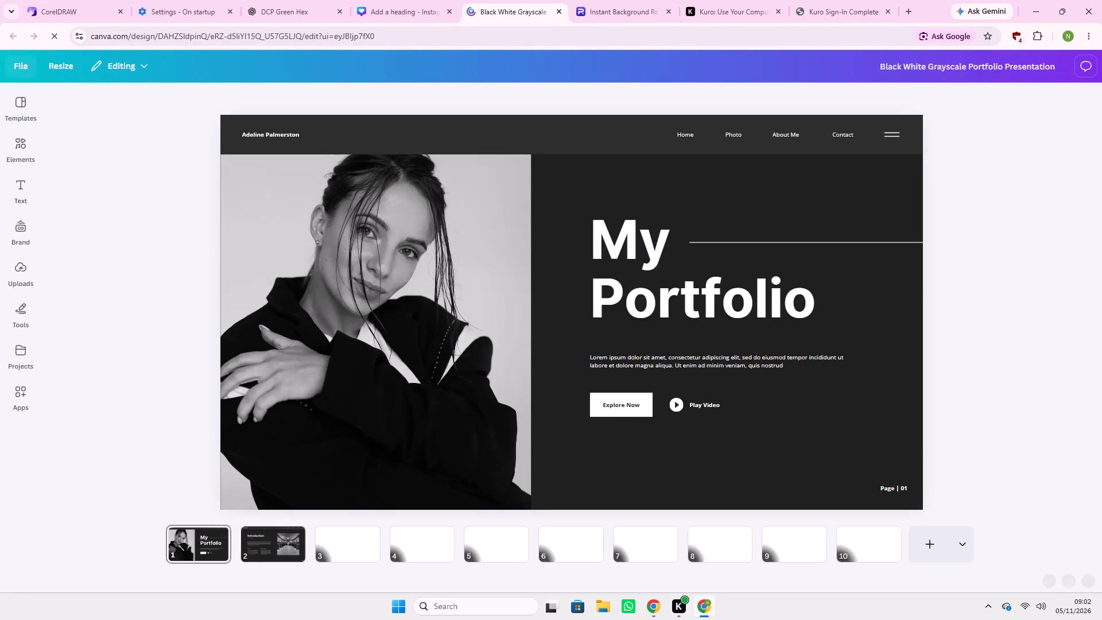
# Create a new Instagram Post (4:5) design by searching the design types for "instagram".
pyautogui.click(46, 69)
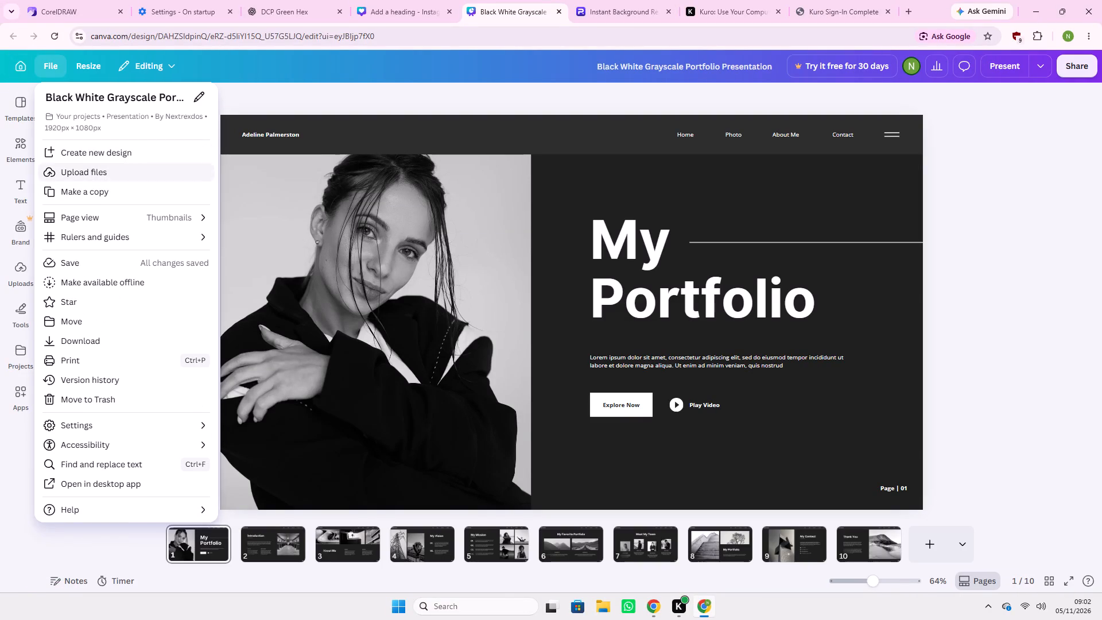
pyautogui.click(88, 152)
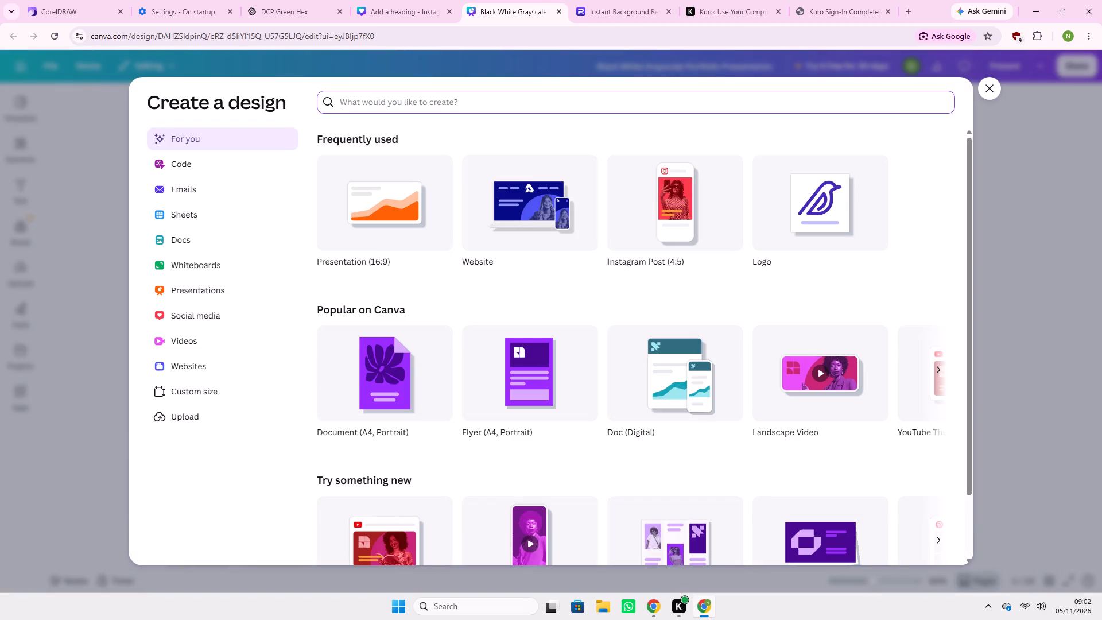
pyautogui.click(371, 103)
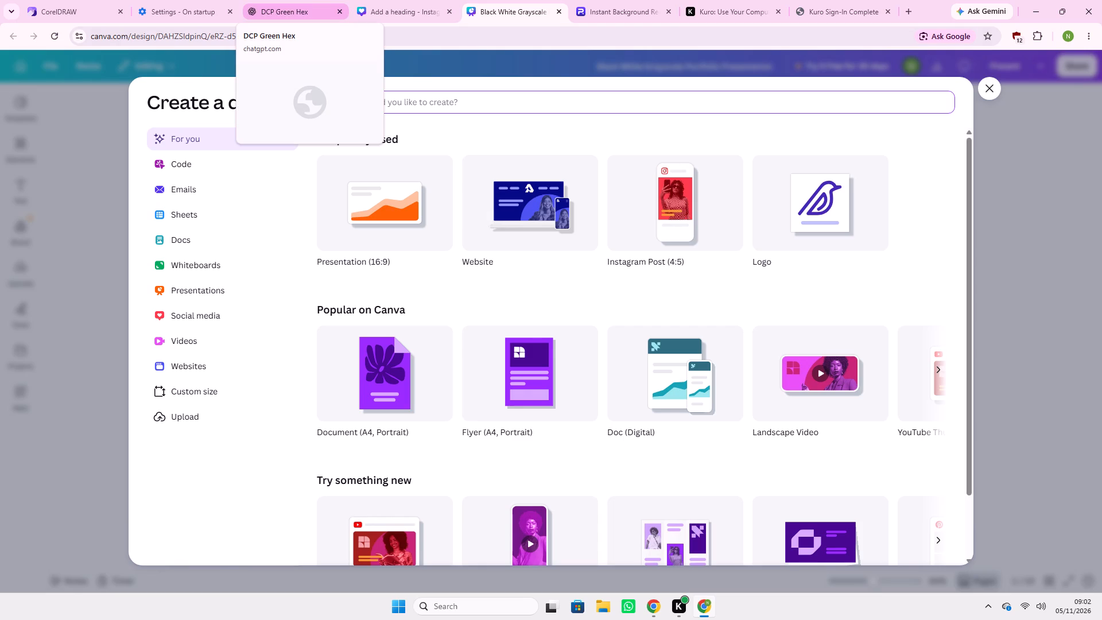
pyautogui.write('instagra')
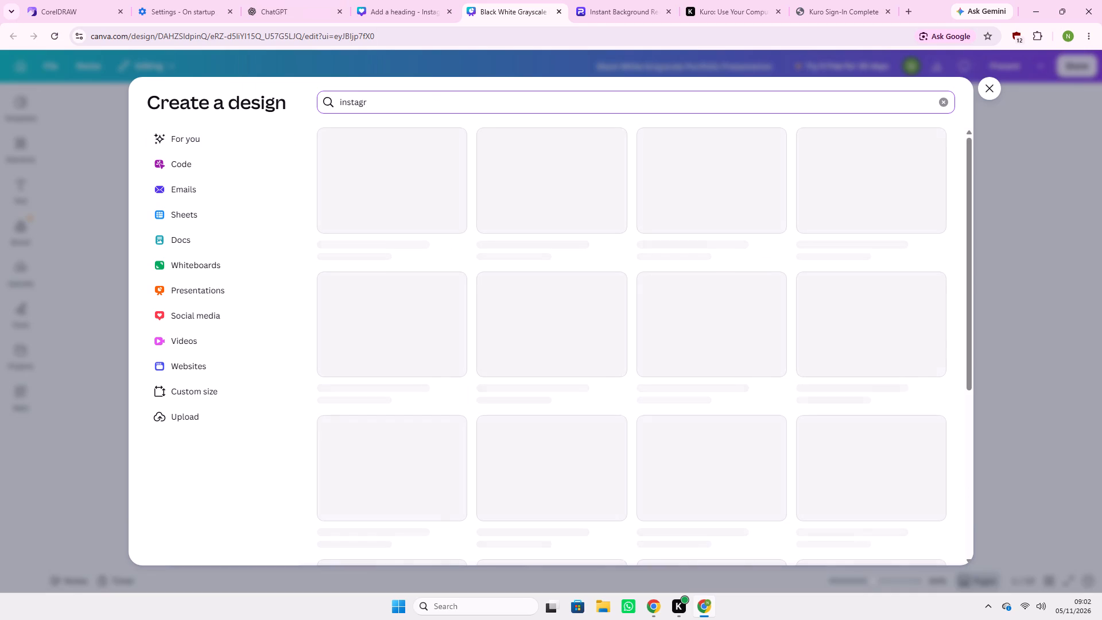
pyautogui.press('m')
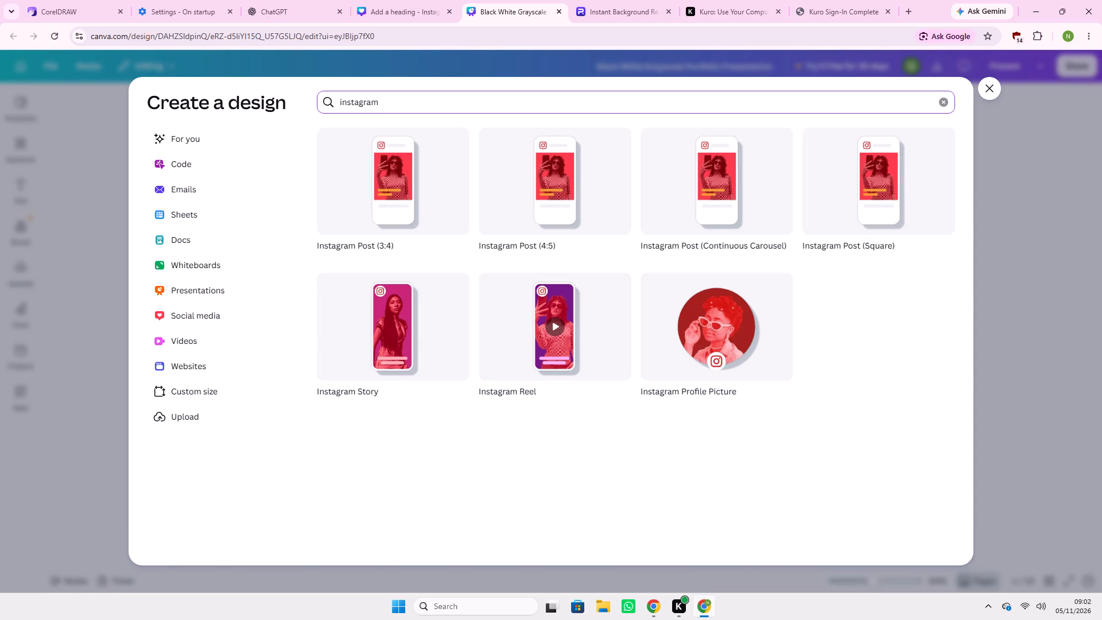
pyautogui.click(562, 188)
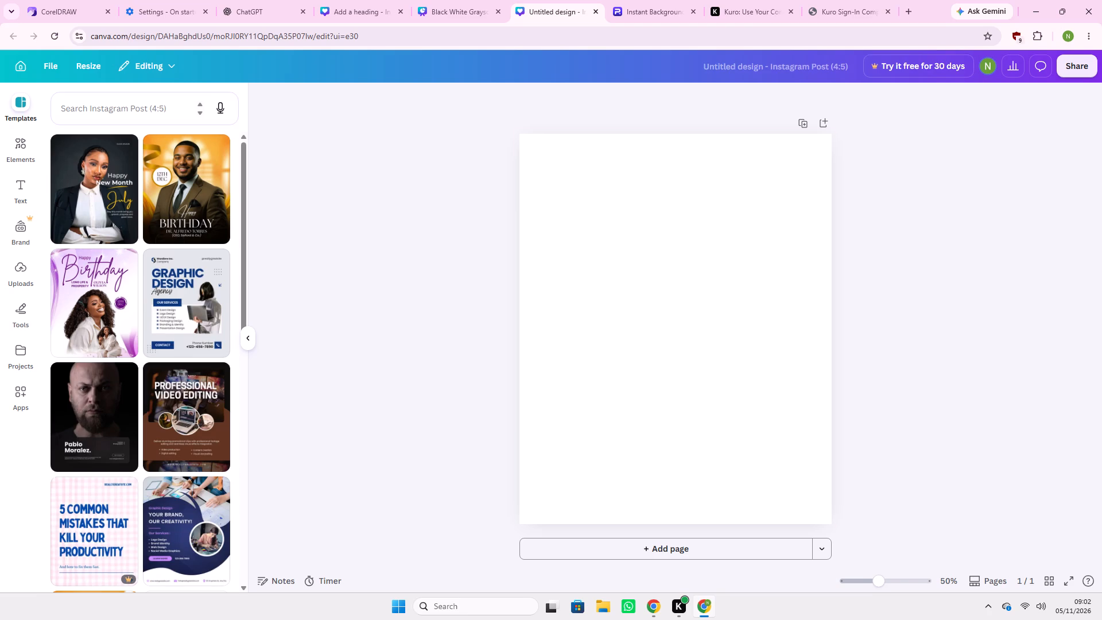
# Set the blank page's background to a custom solid blue, #2C50EB.
pyautogui.click(615, 322)
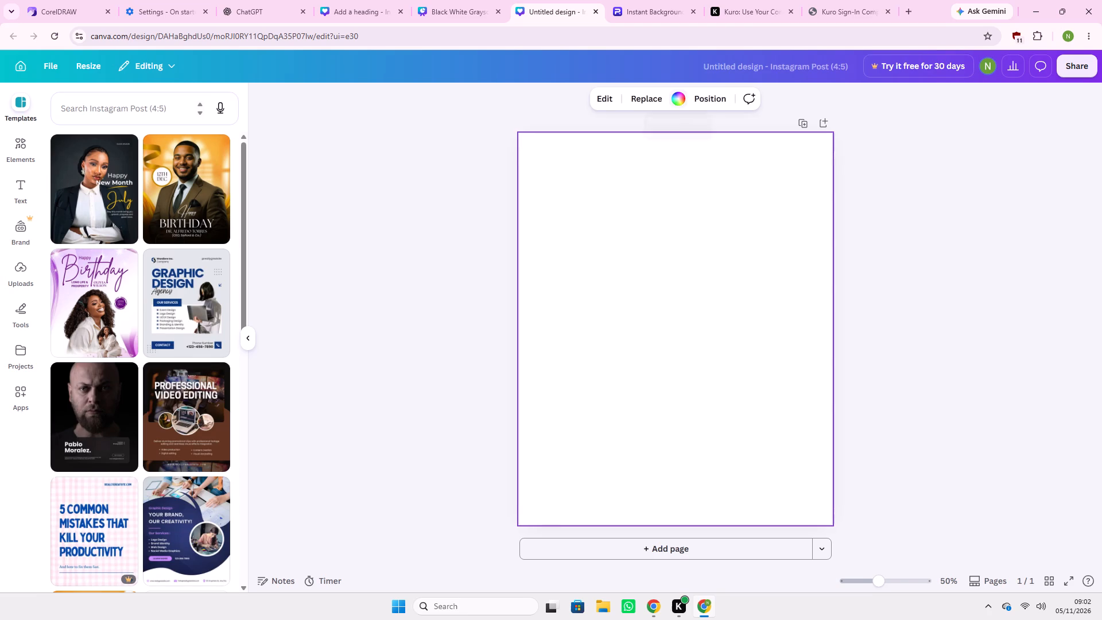
pyautogui.click(680, 100)
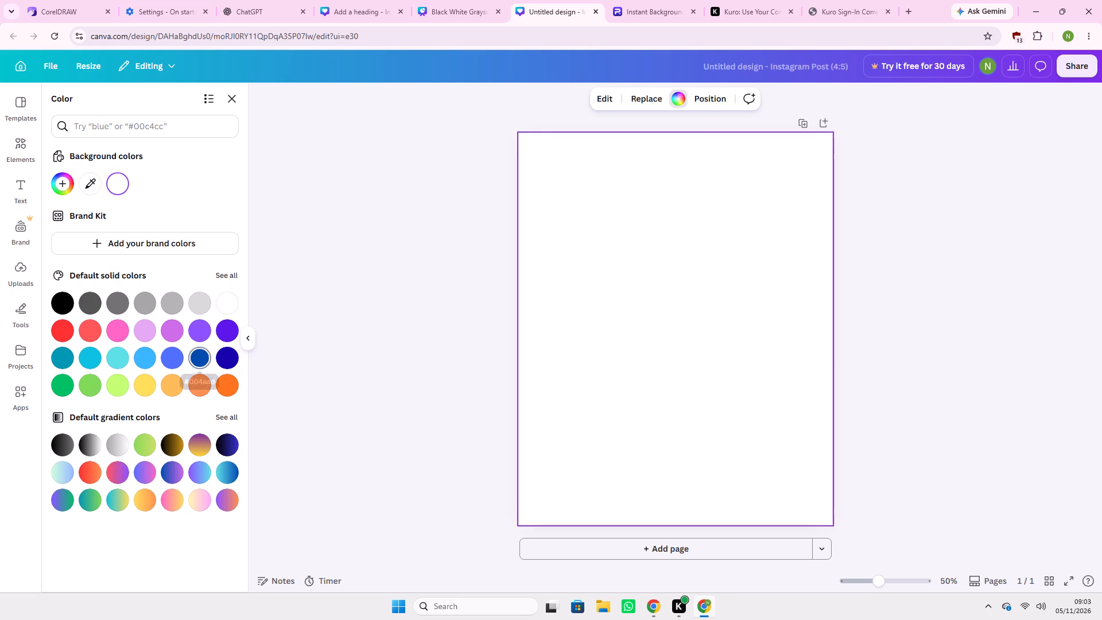
pyautogui.click(65, 190)
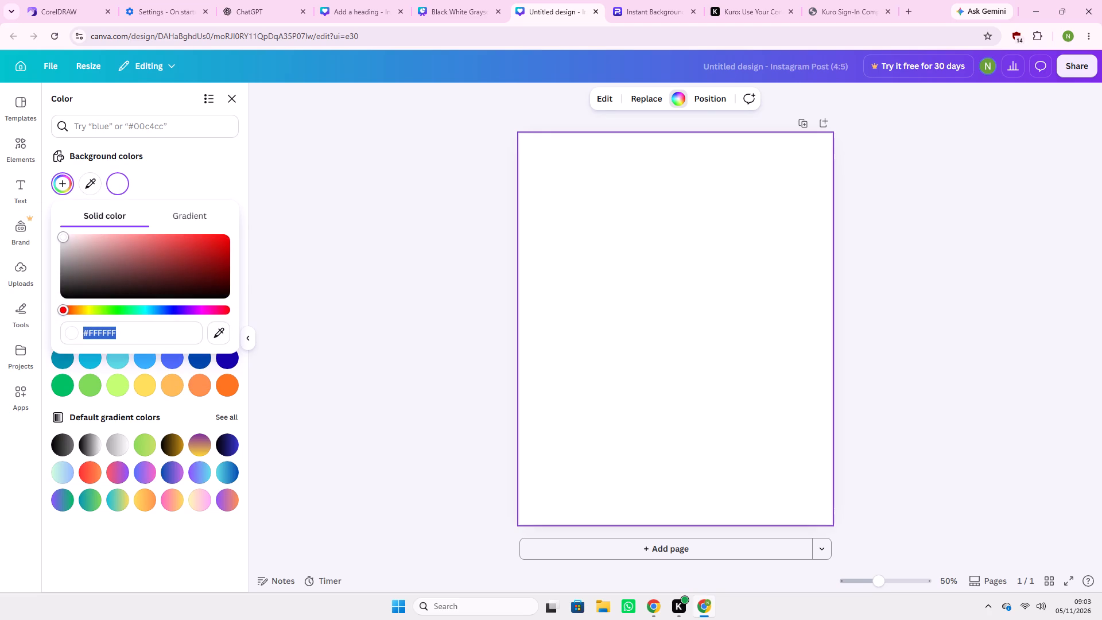
pyautogui.click(168, 307)
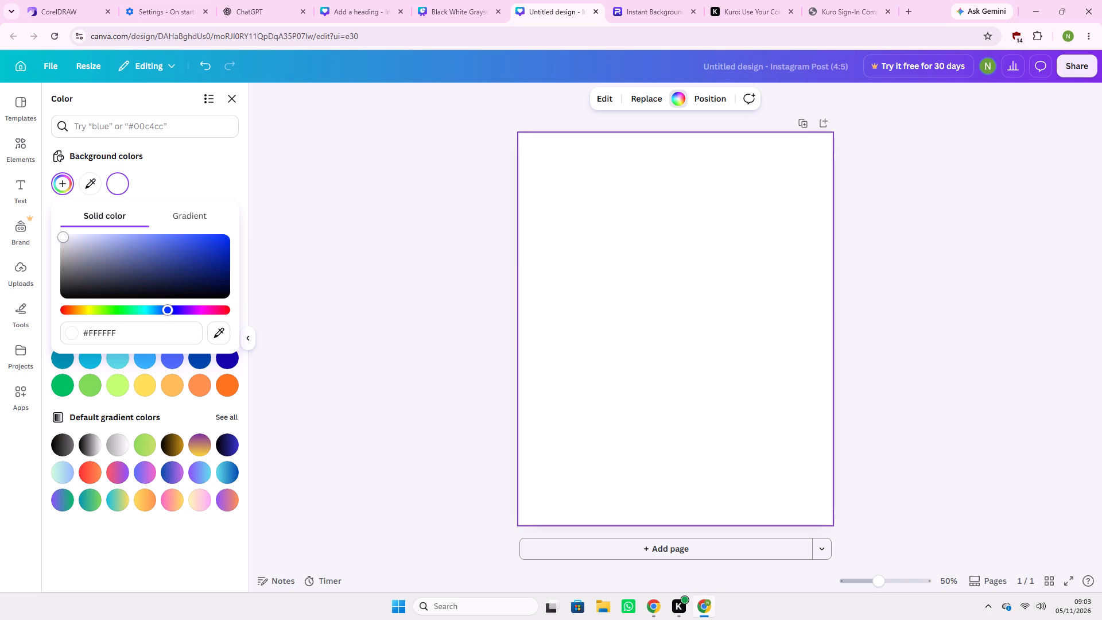
pyautogui.moveTo(65, 235); pyautogui.dragTo(111, 239)
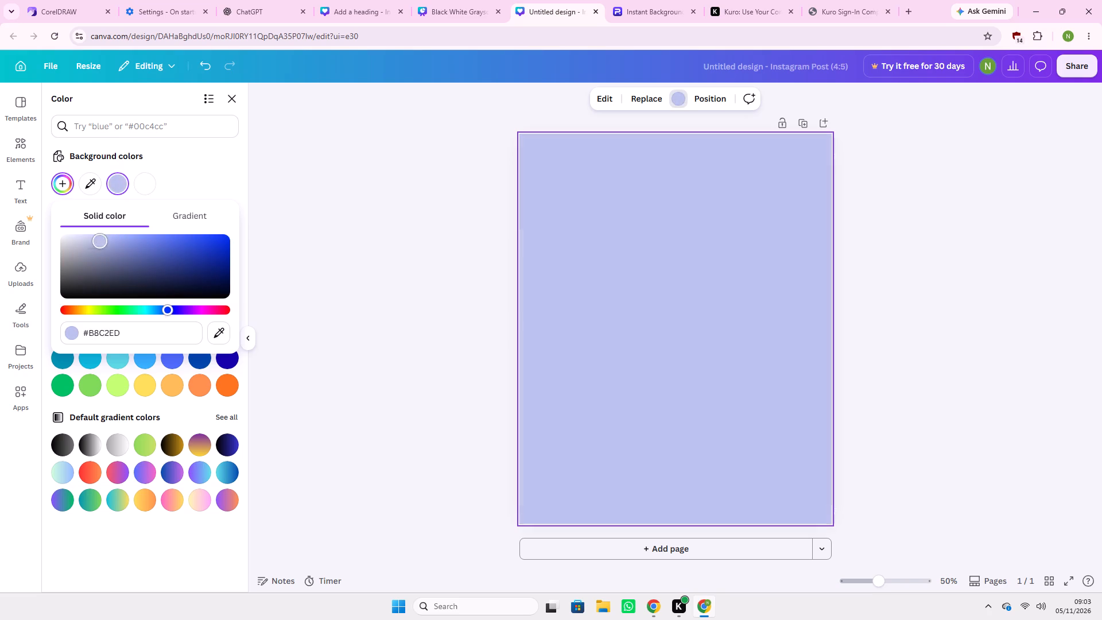
pyautogui.moveTo(111, 239); pyautogui.dragTo(160, 245)
pyautogui.moveTo(164, 244); pyautogui.dragTo(211, 250)
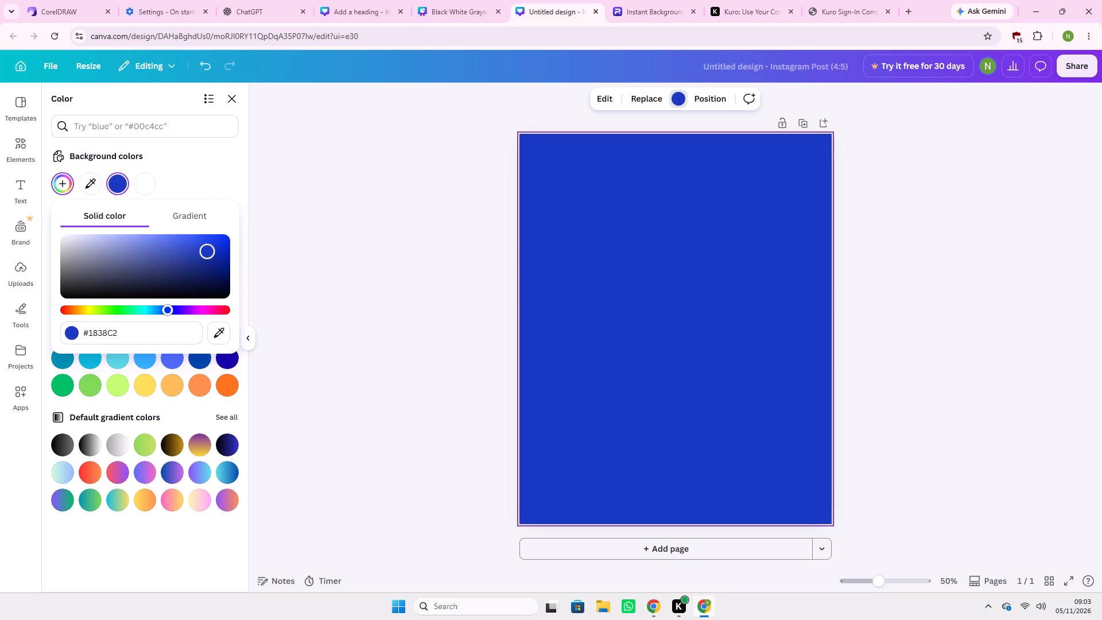
pyautogui.moveTo(211, 250); pyautogui.dragTo(219, 239)
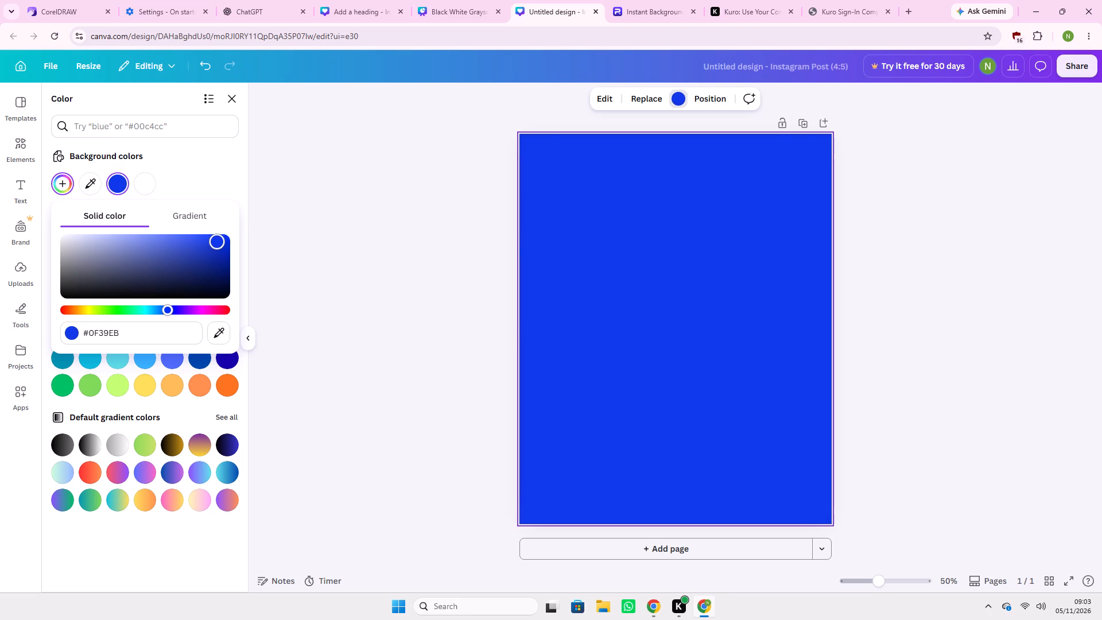
pyautogui.moveTo(219, 239); pyautogui.dragTo(211, 247)
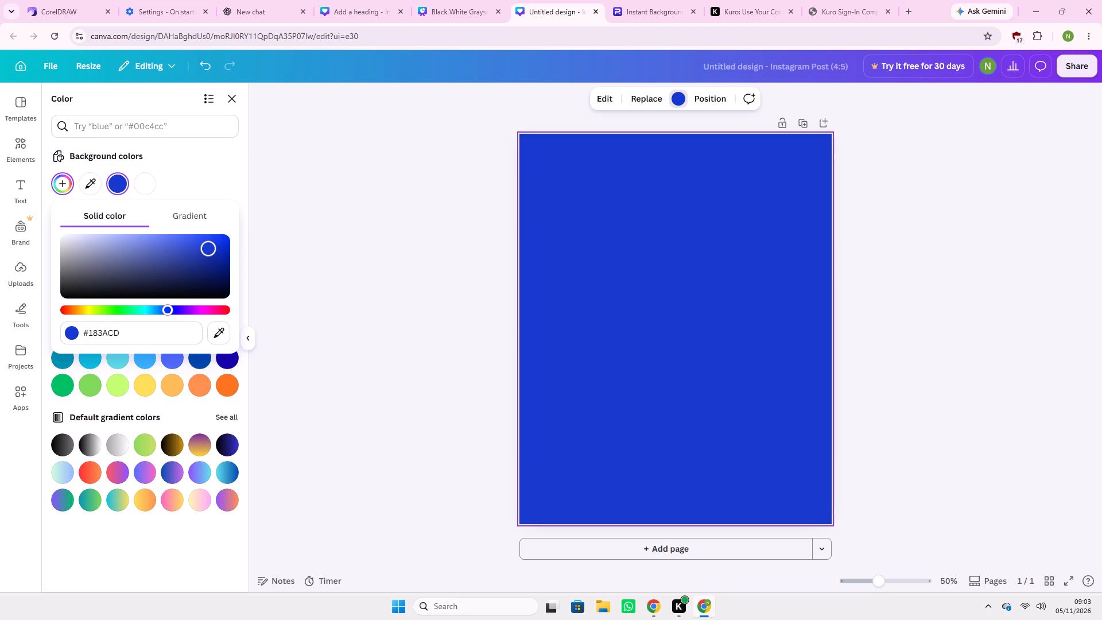
pyautogui.moveTo(211, 247); pyautogui.dragTo(199, 240)
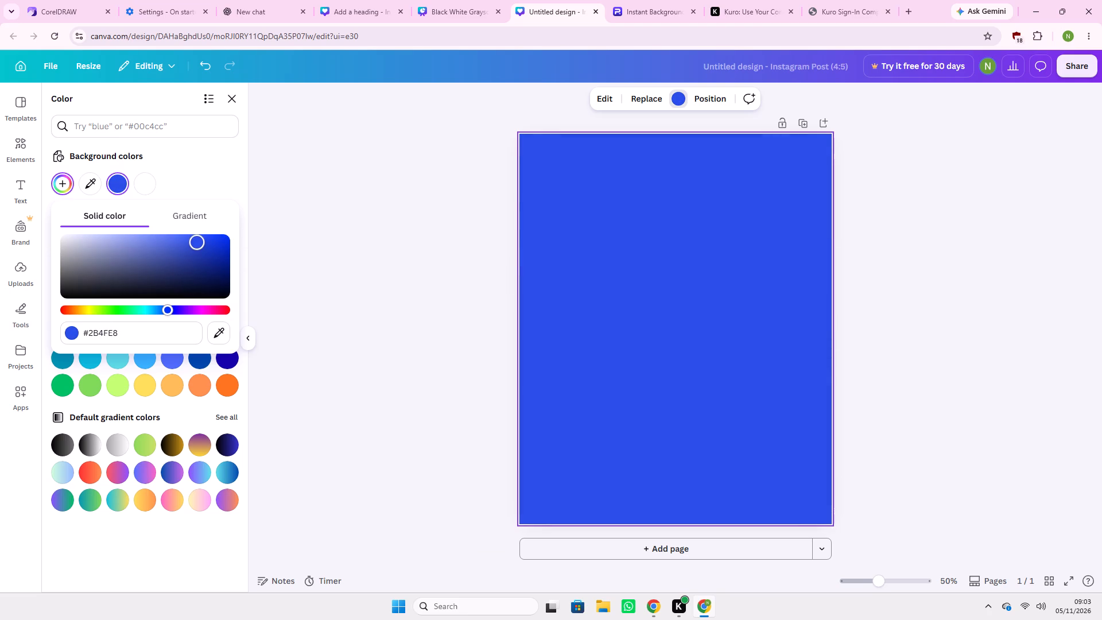
pyautogui.moveTo(199, 240); pyautogui.dragTo(198, 239)
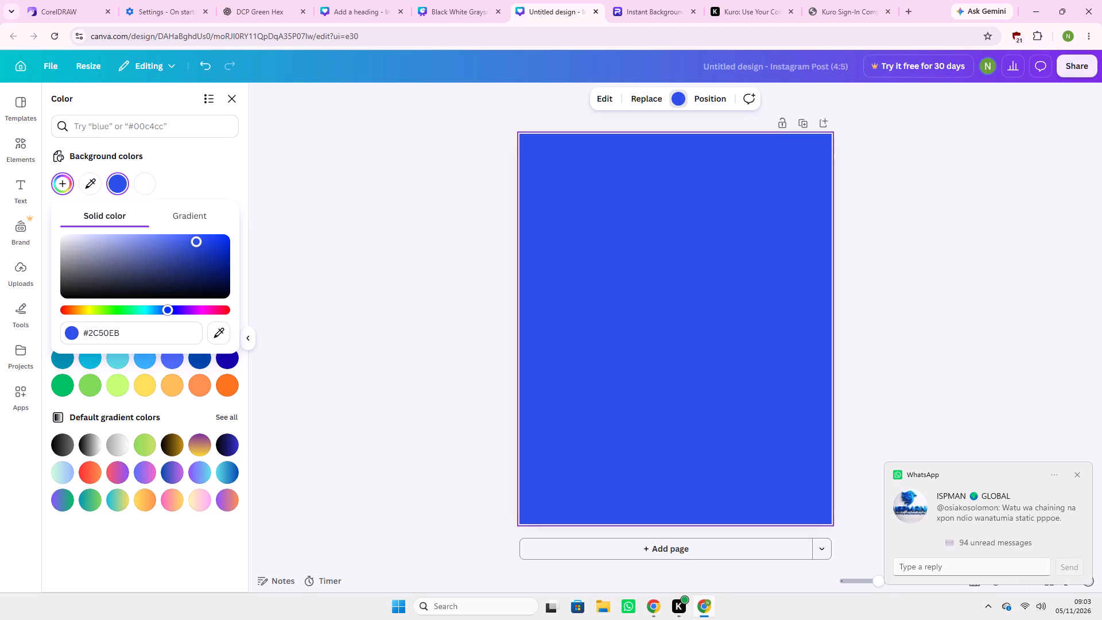
# Turn the page background into a vertical linear gradient running from blue #2C50EB at the top to pink #FF74FF.
pyautogui.click(195, 213)
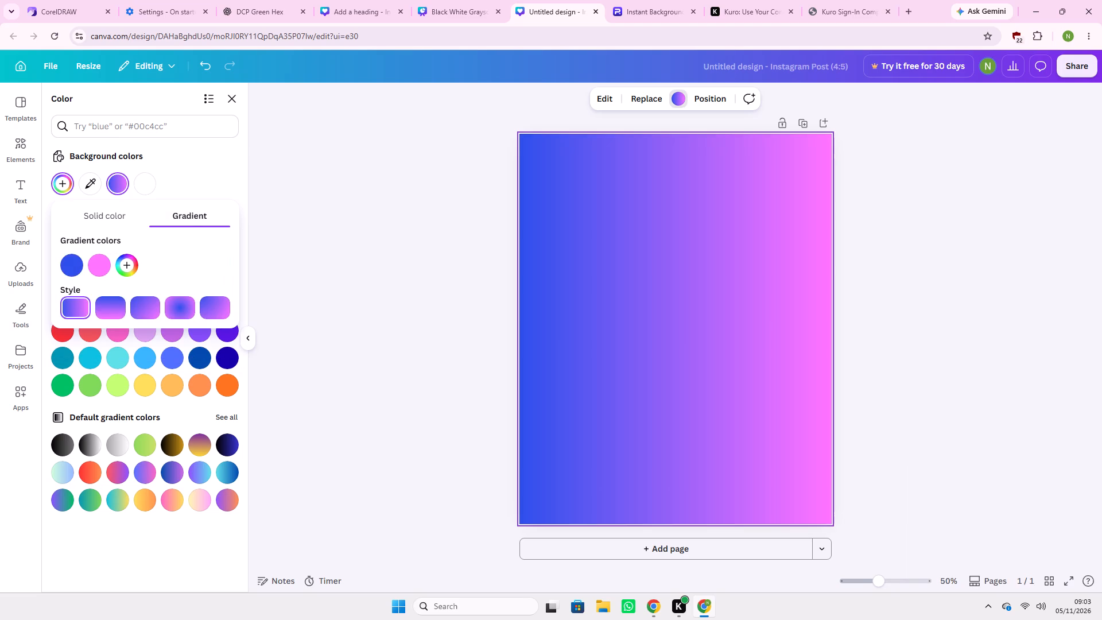
pyautogui.click(108, 304)
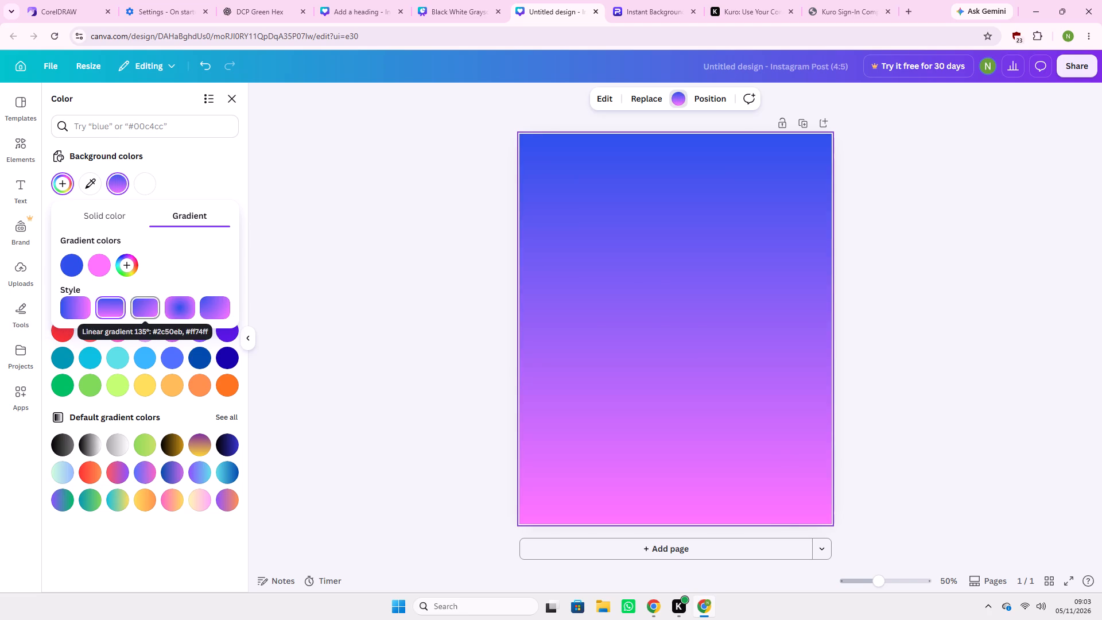
# Give the page background a 135° linear gradient style and set the blue #2C50EB stop's opacity to 85%.
pyautogui.click(137, 300)
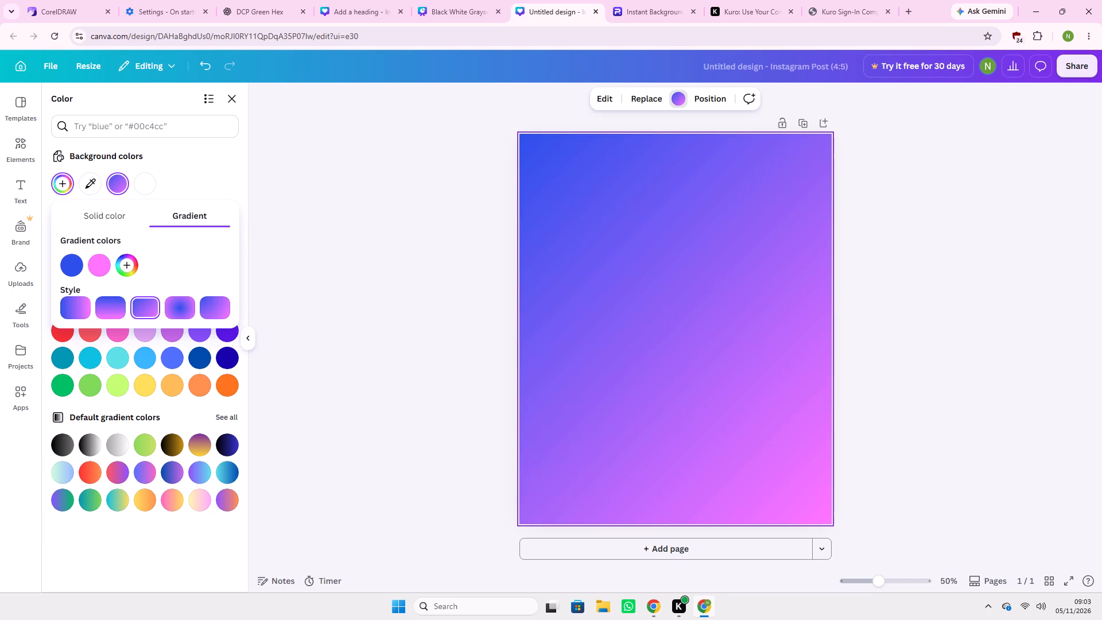
pyautogui.click(75, 272)
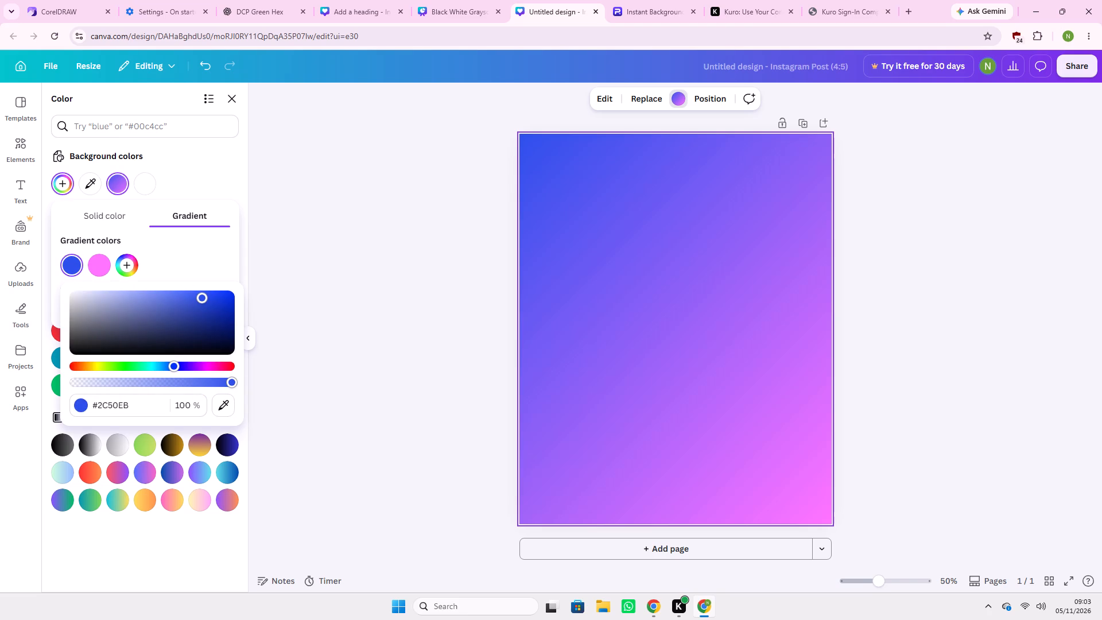
pyautogui.moveTo(226, 381); pyautogui.dragTo(224, 383)
pyautogui.moveTo(224, 383); pyautogui.dragTo(208, 387)
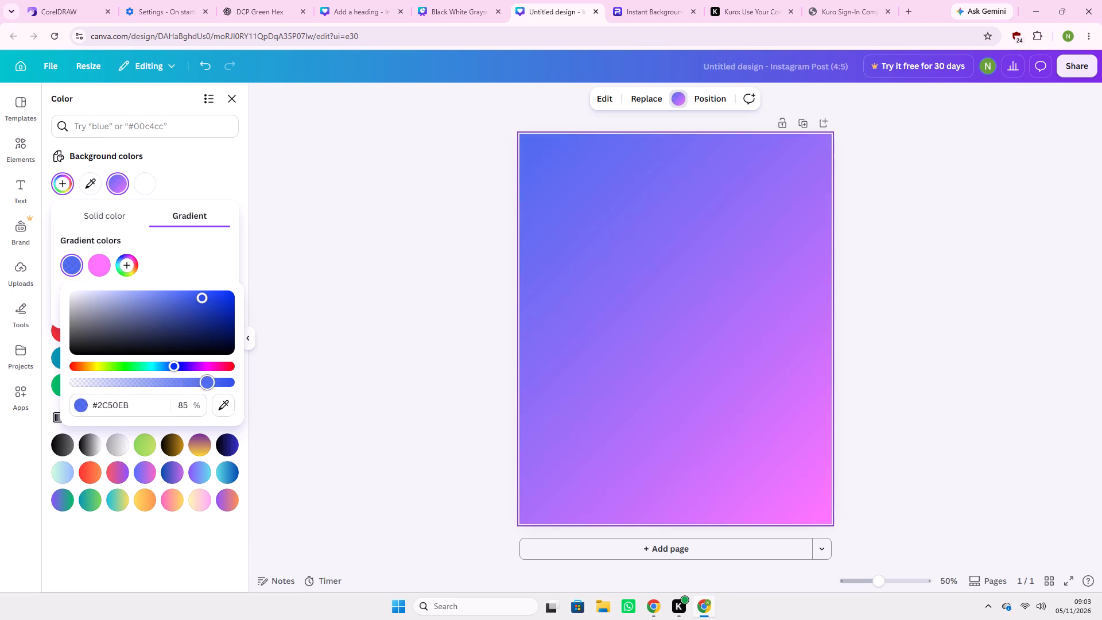
pyautogui.click(392, 289)
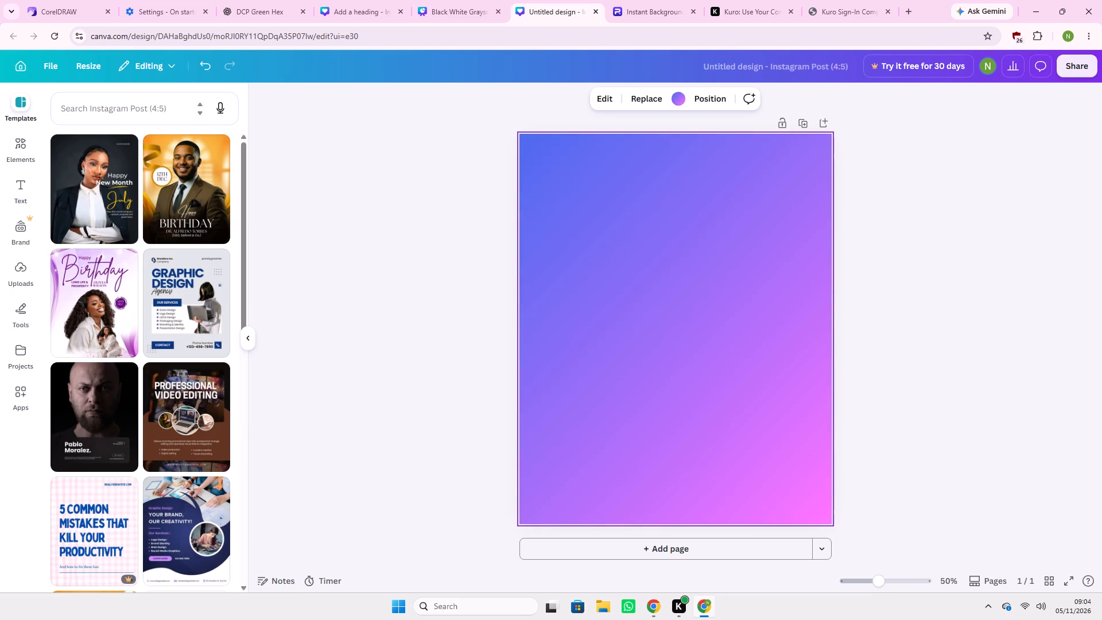
# Place the uploaded sideways stadium cutout on the page from the uploaded images.
pyautogui.click(26, 277)
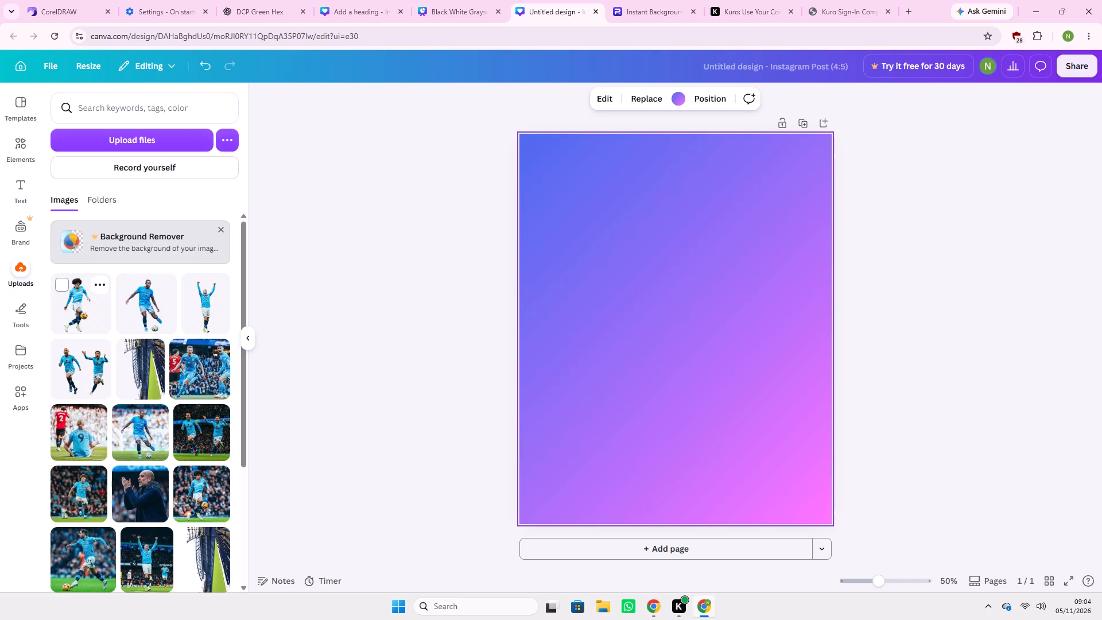
pyautogui.scroll(-10, 112, 339)
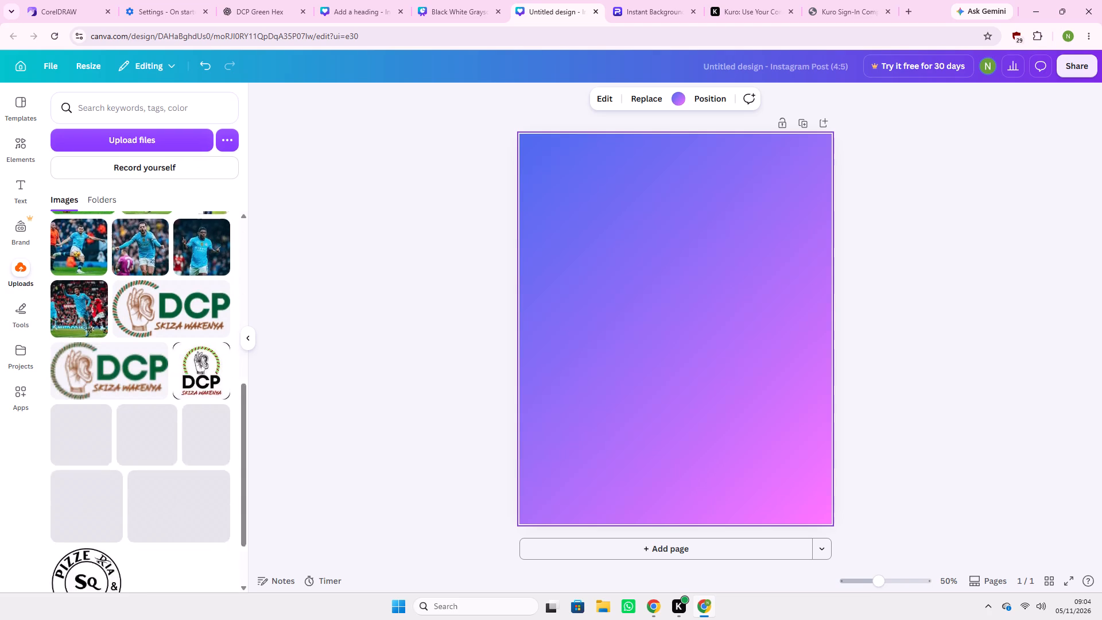
pyautogui.scroll(6, 121, 333)
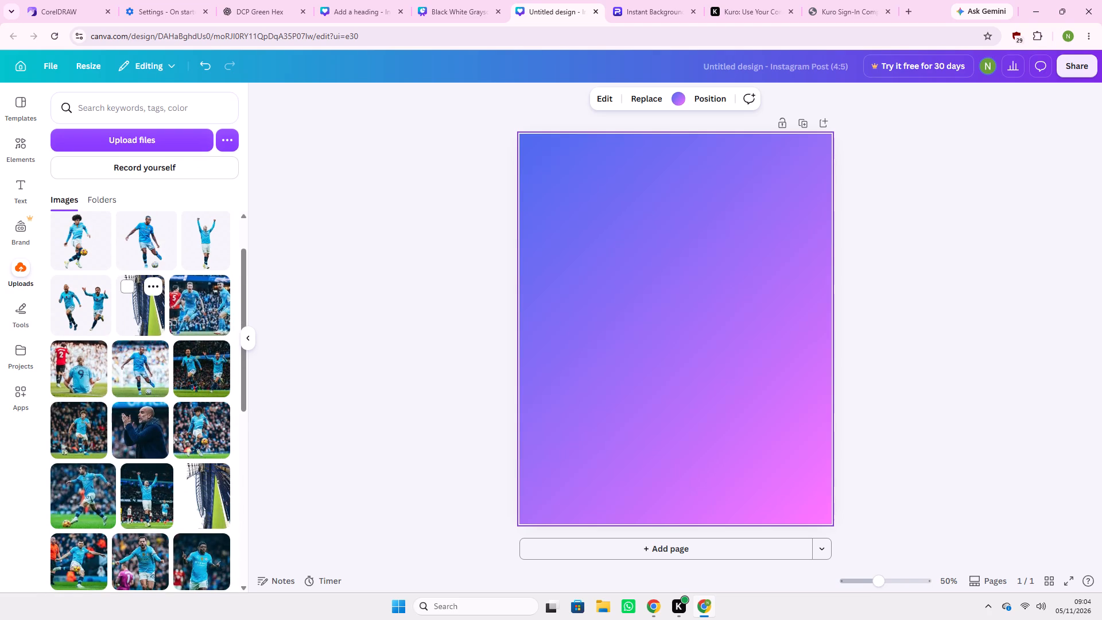
pyautogui.scroll(8, 104, 340)
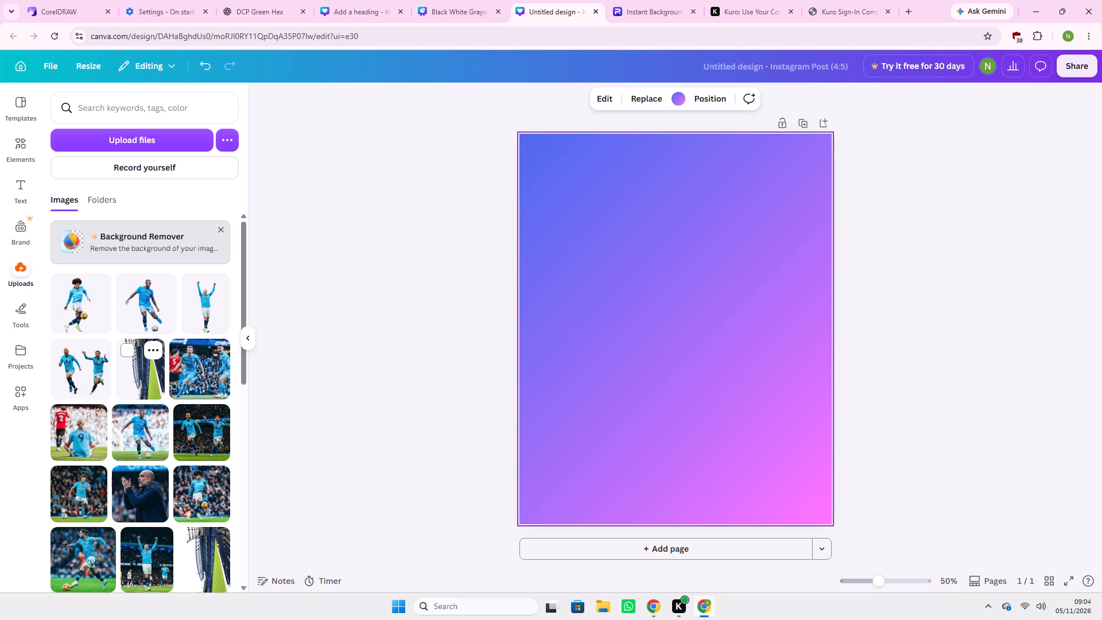
pyautogui.moveTo(126, 372); pyautogui.dragTo(624, 352)
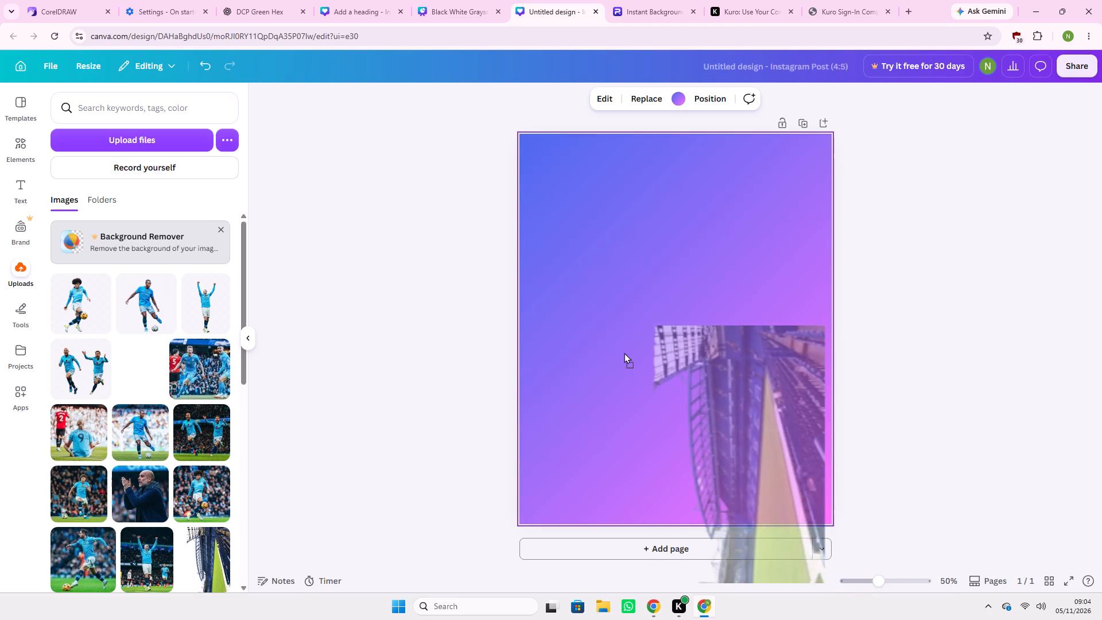
pyautogui.moveTo(624, 352); pyautogui.dragTo(573, 223)
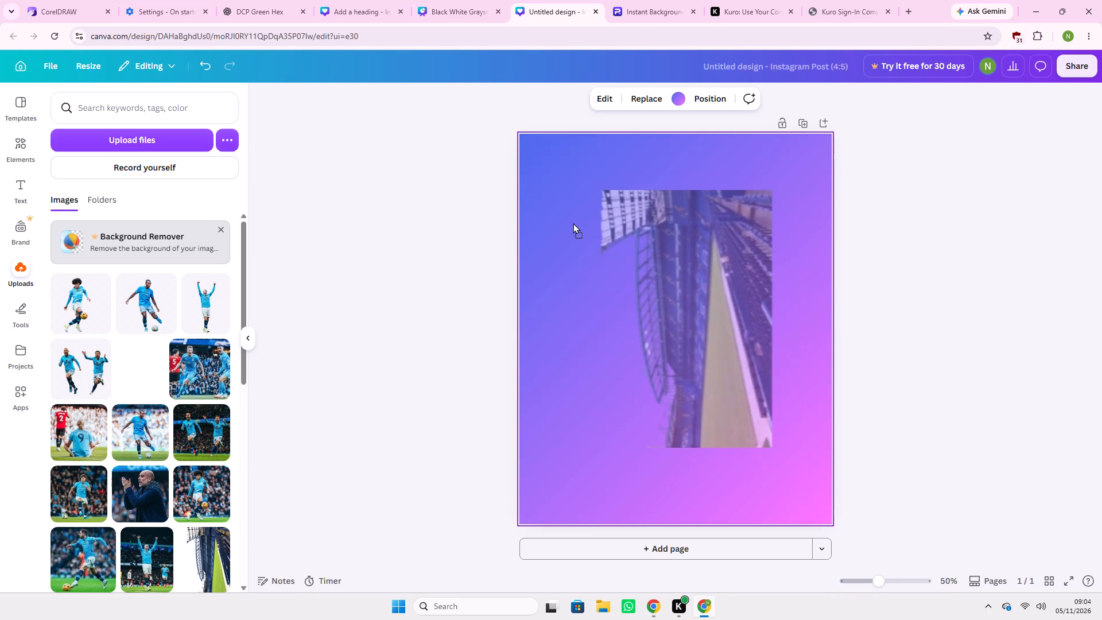
pyautogui.moveTo(573, 223); pyautogui.dragTo(556, 165)
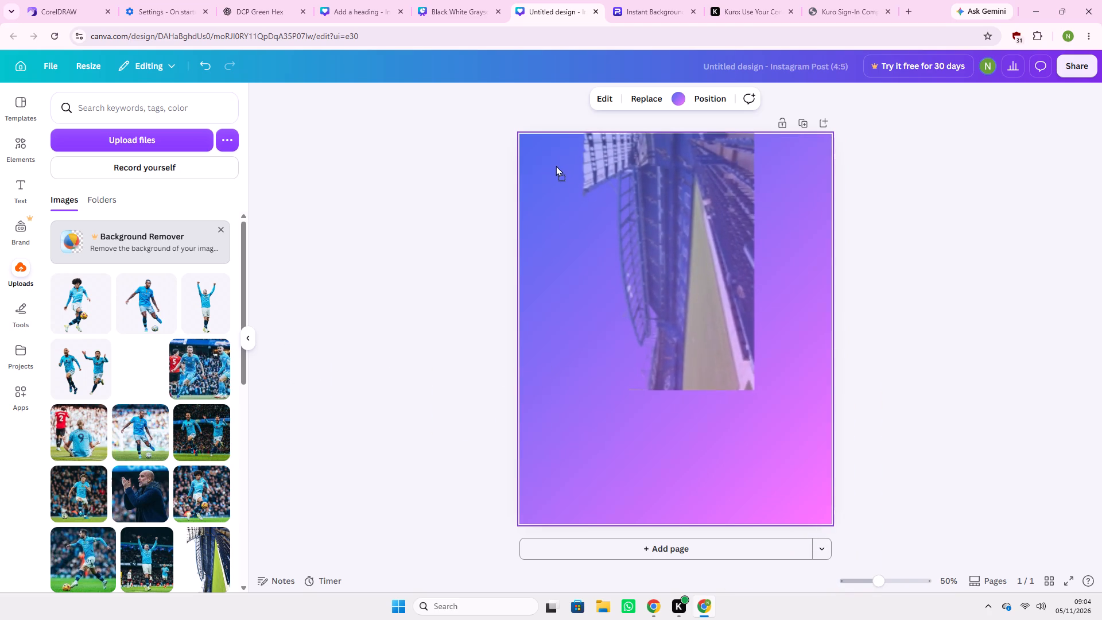
pyautogui.moveTo(556, 165); pyautogui.dragTo(595, 245)
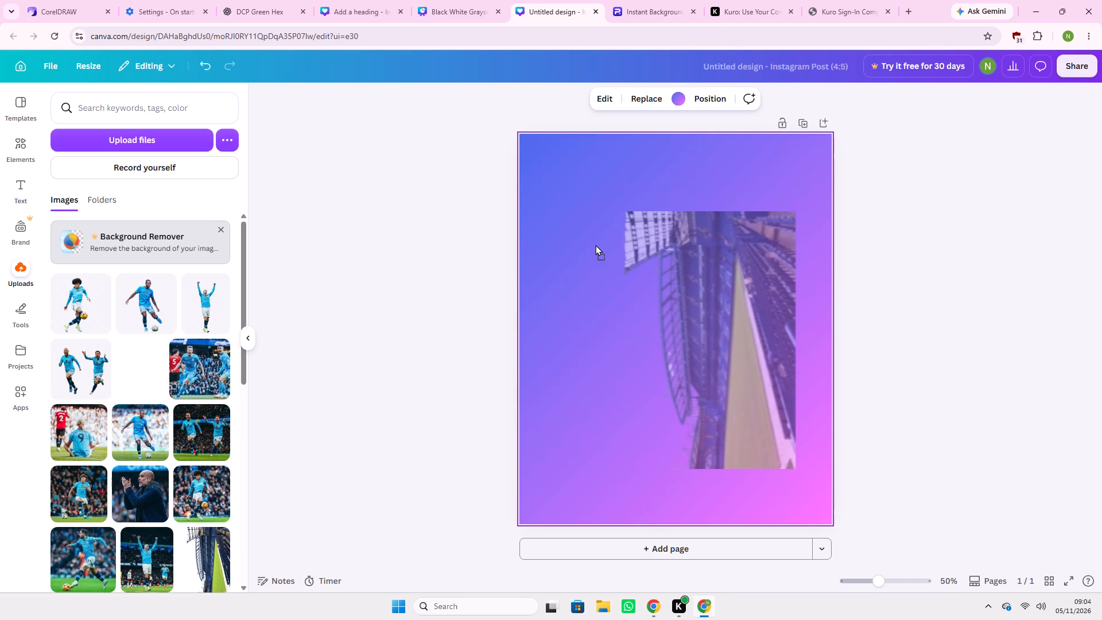
pyautogui.moveTo(595, 245); pyautogui.dragTo(593, 245)
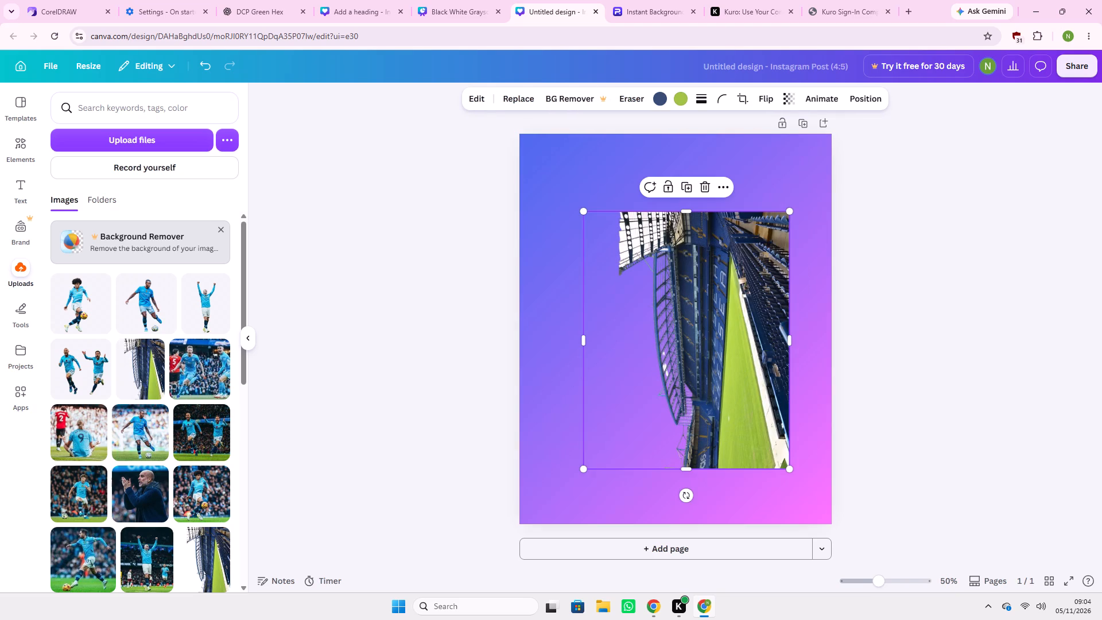
# Rotate the stadium image a quarter turn clockwise so the stands are upright and the pitch lies level.
pyautogui.rightClick(787, 213)
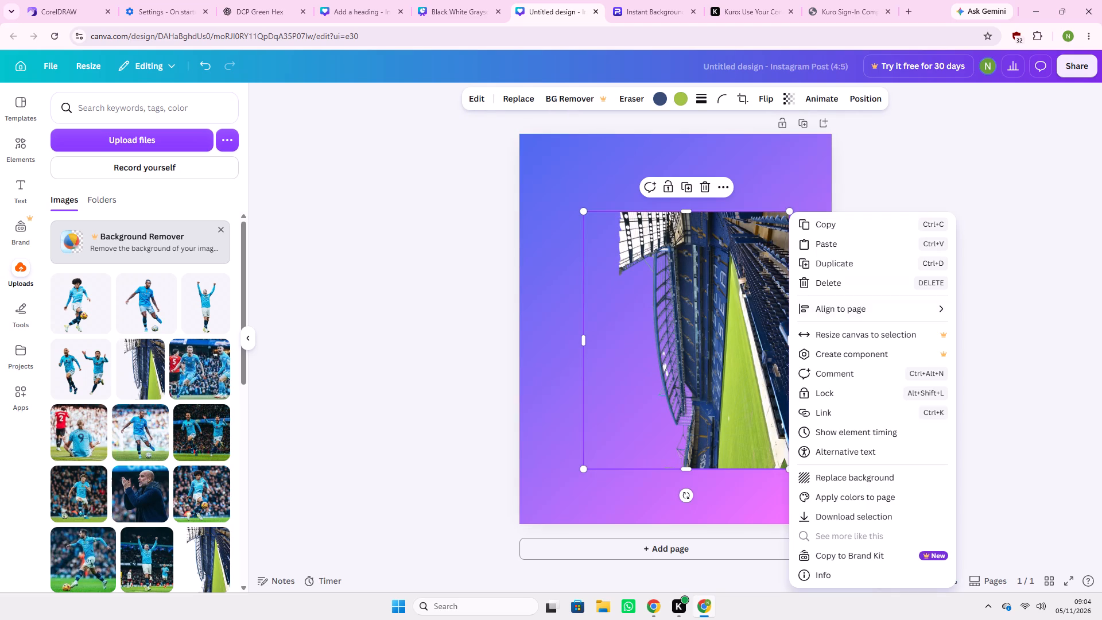
pyautogui.click(1057, 250)
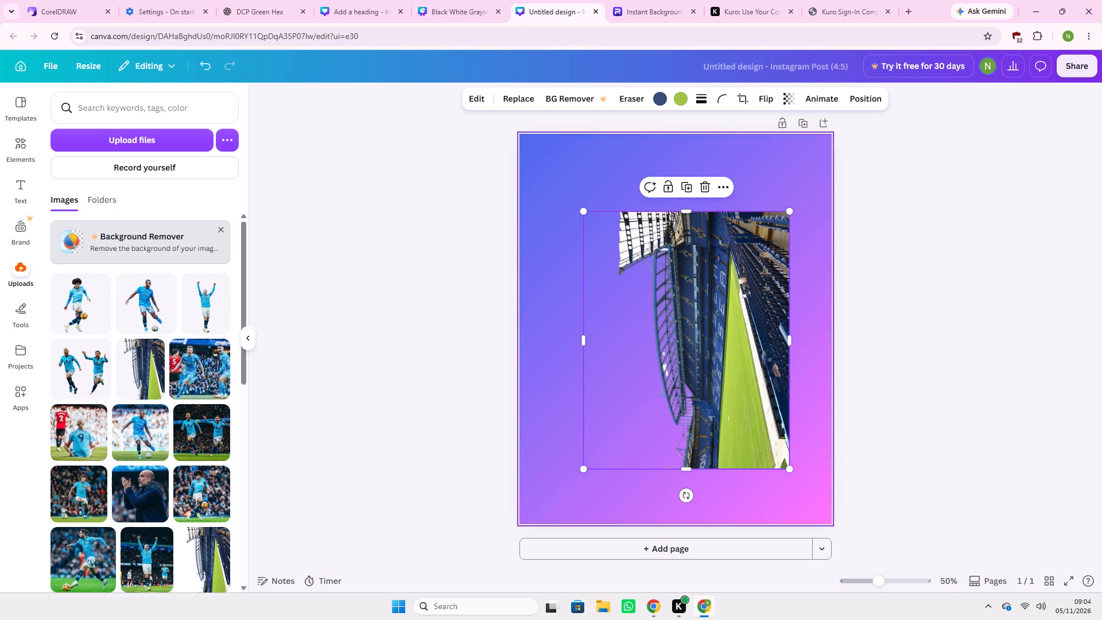
pyautogui.moveTo(692, 494); pyautogui.dragTo(661, 482)
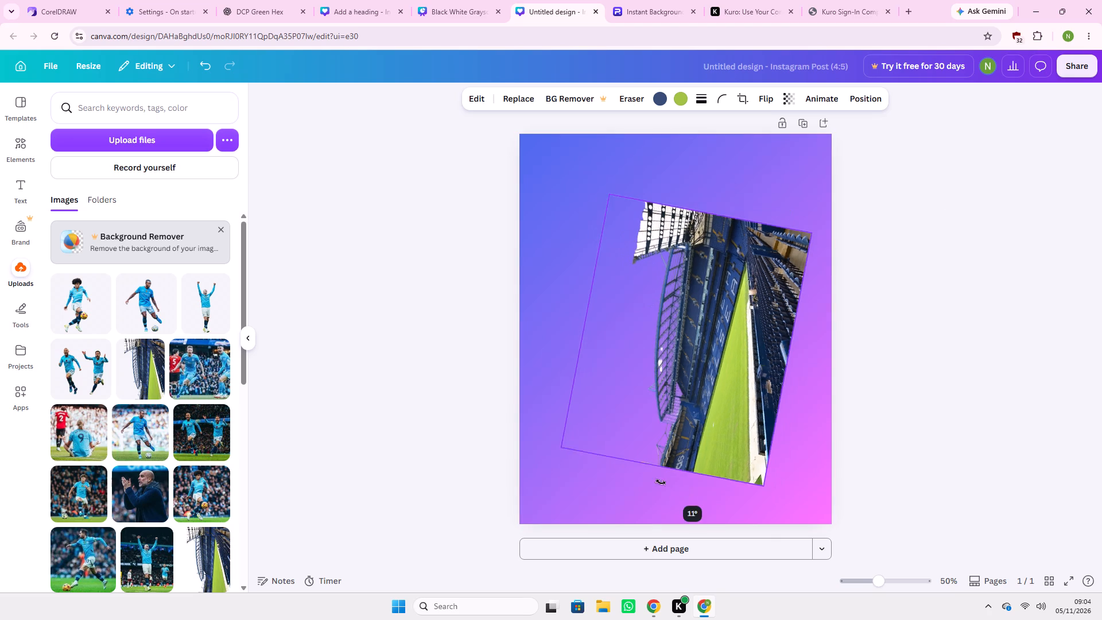
pyautogui.moveTo(661, 482); pyautogui.dragTo(568, 344)
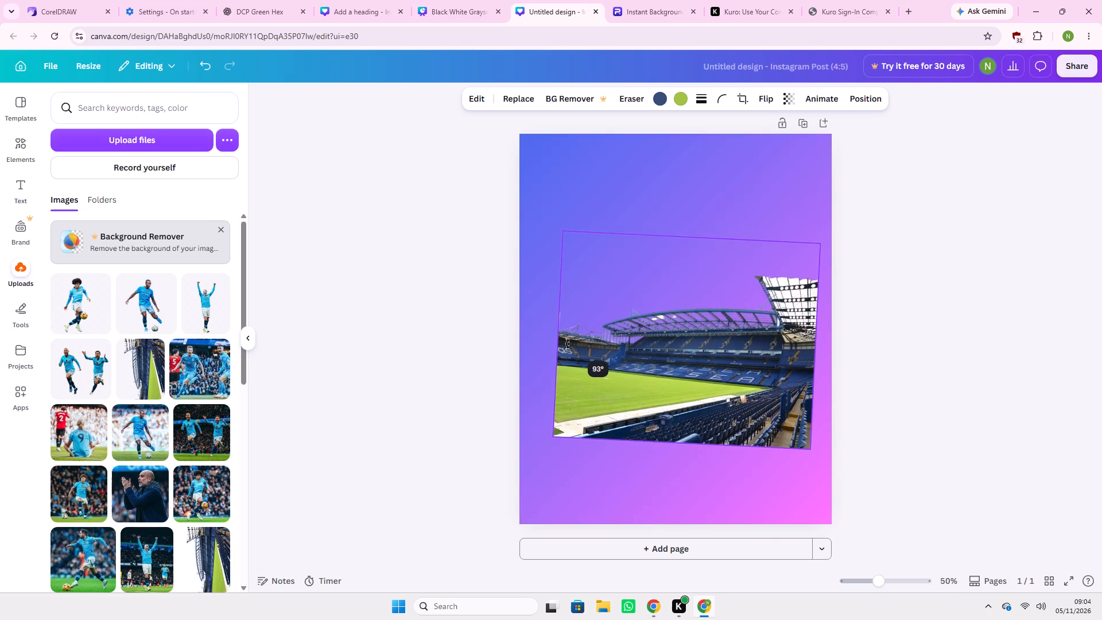
pyautogui.moveTo(568, 344); pyautogui.dragTo(564, 347)
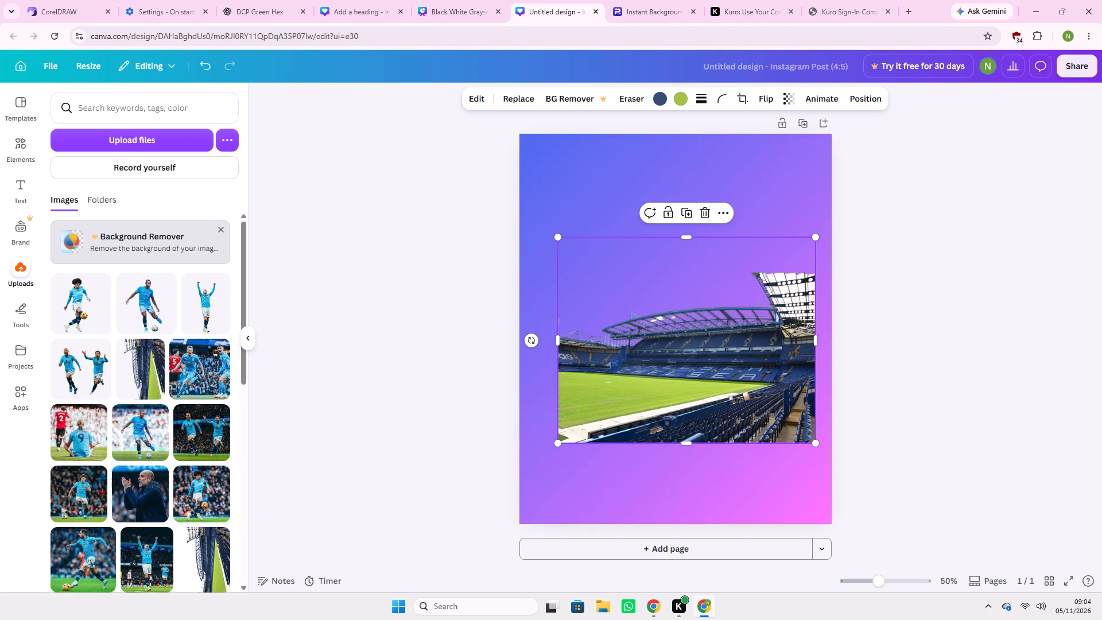
# Move the stadium image down to the page's bottom edge and enlarge it to span the full page width.
pyautogui.moveTo(657, 325); pyautogui.dragTo(630, 401)
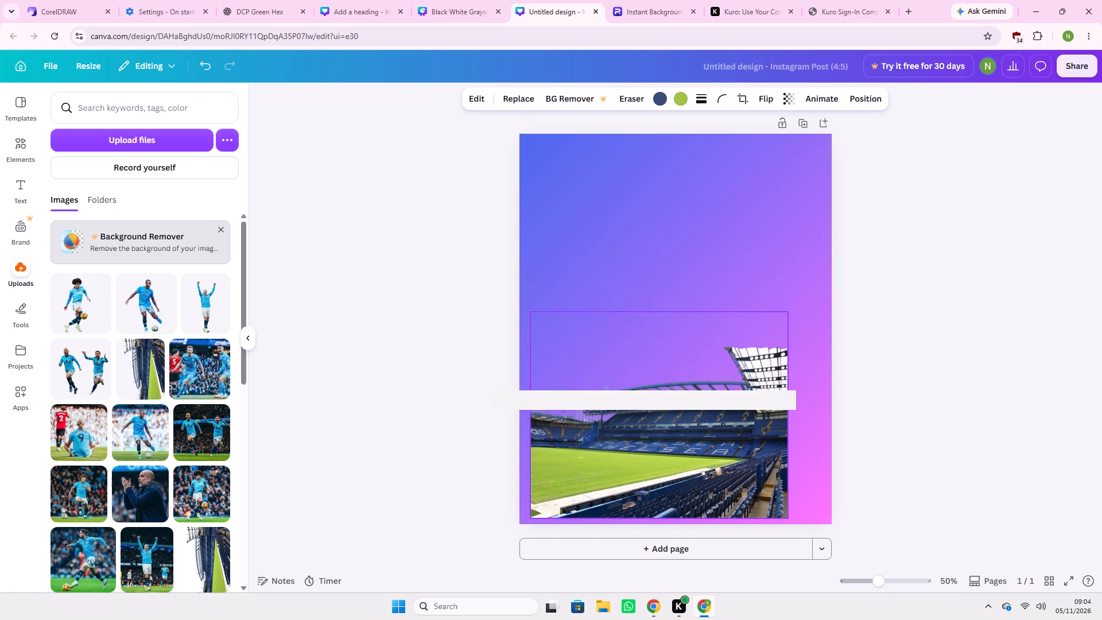
pyautogui.moveTo(630, 401); pyautogui.dragTo(634, 402)
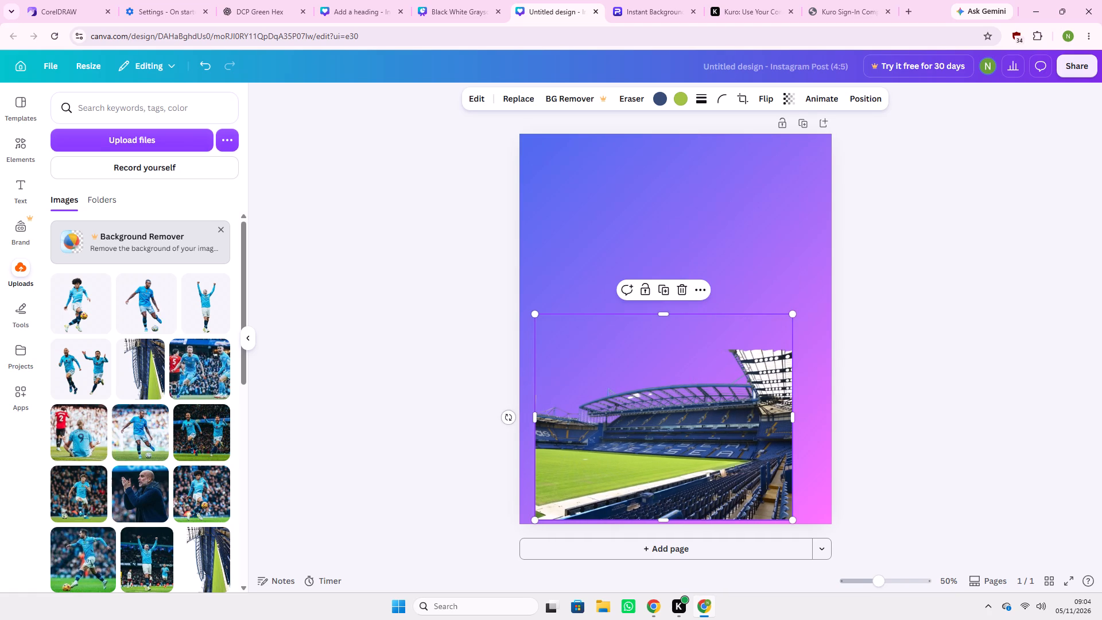
pyautogui.moveTo(635, 402); pyautogui.dragTo(643, 404)
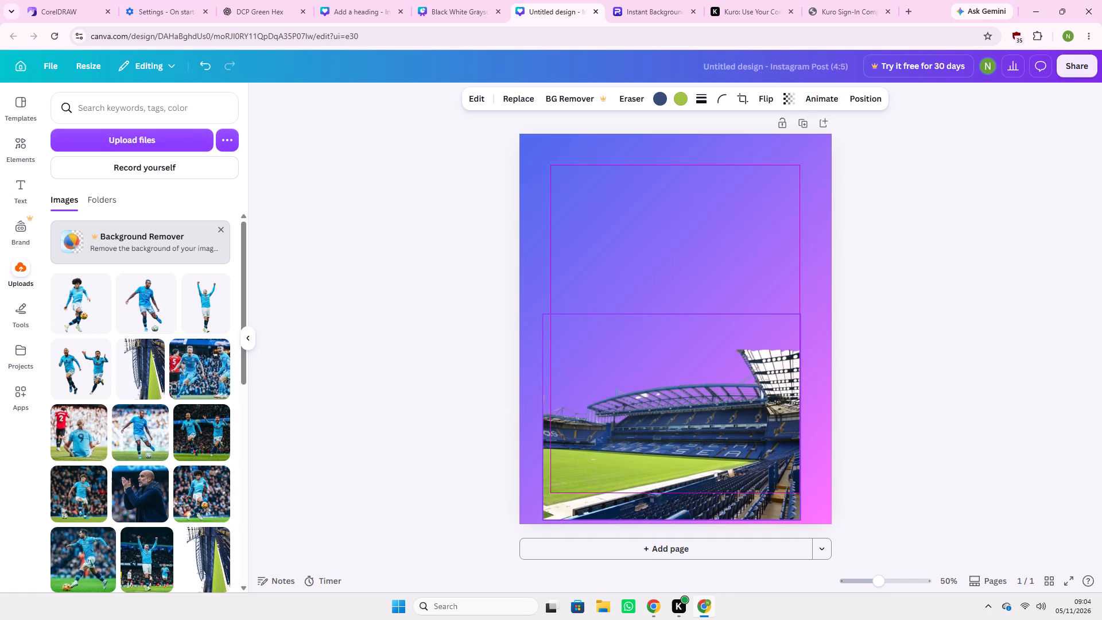
pyautogui.moveTo(643, 404); pyautogui.dragTo(644, 404)
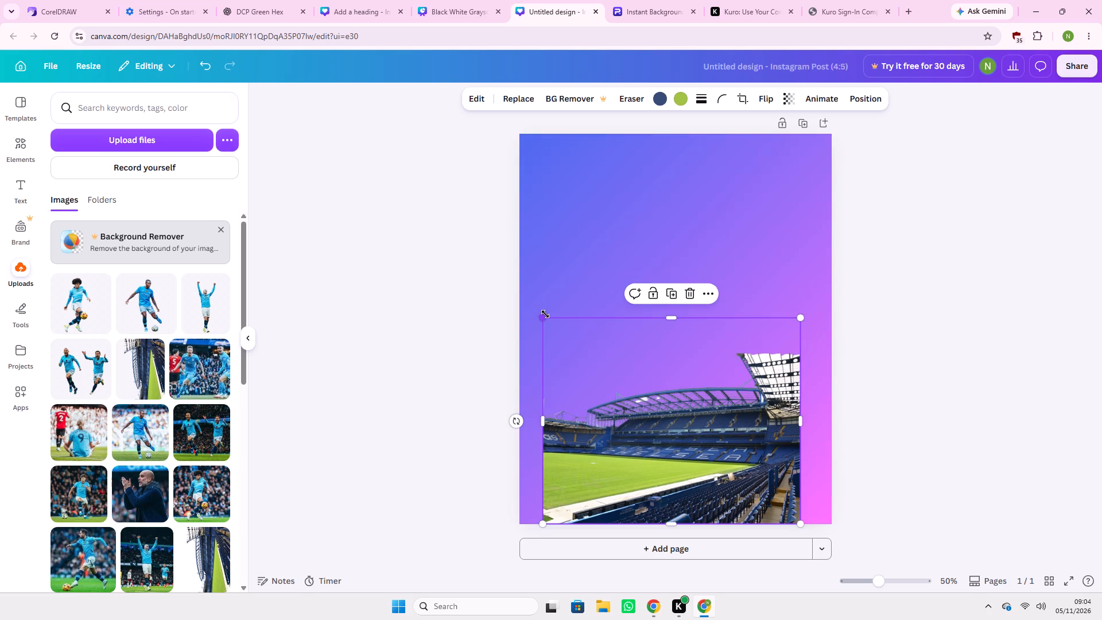
pyautogui.moveTo(545, 318); pyautogui.dragTo(527, 308)
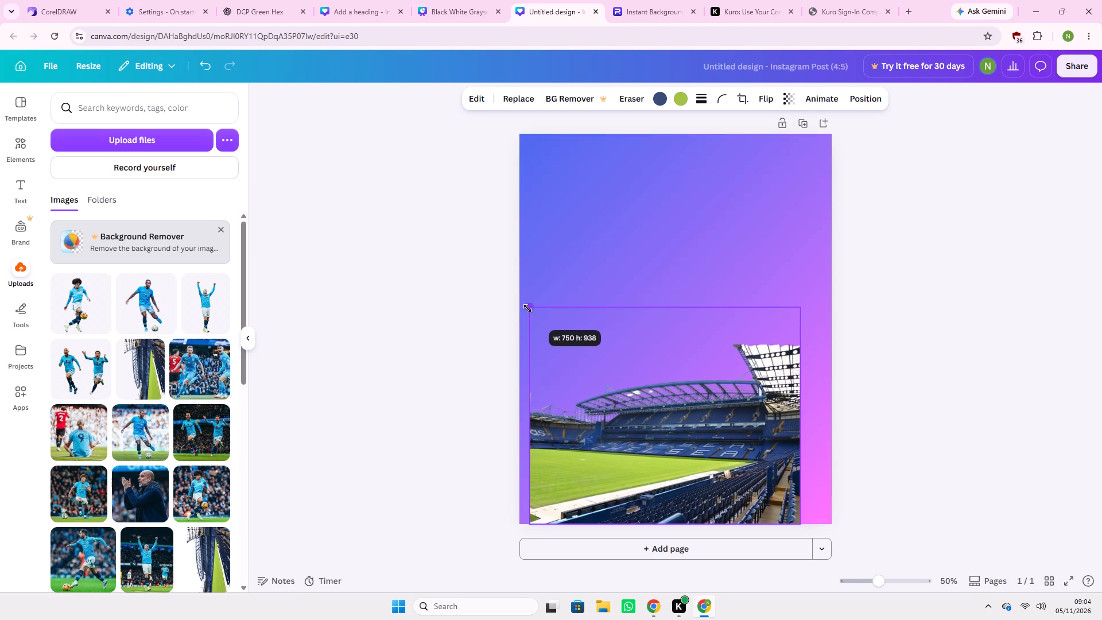
pyautogui.moveTo(527, 308); pyautogui.dragTo(520, 305)
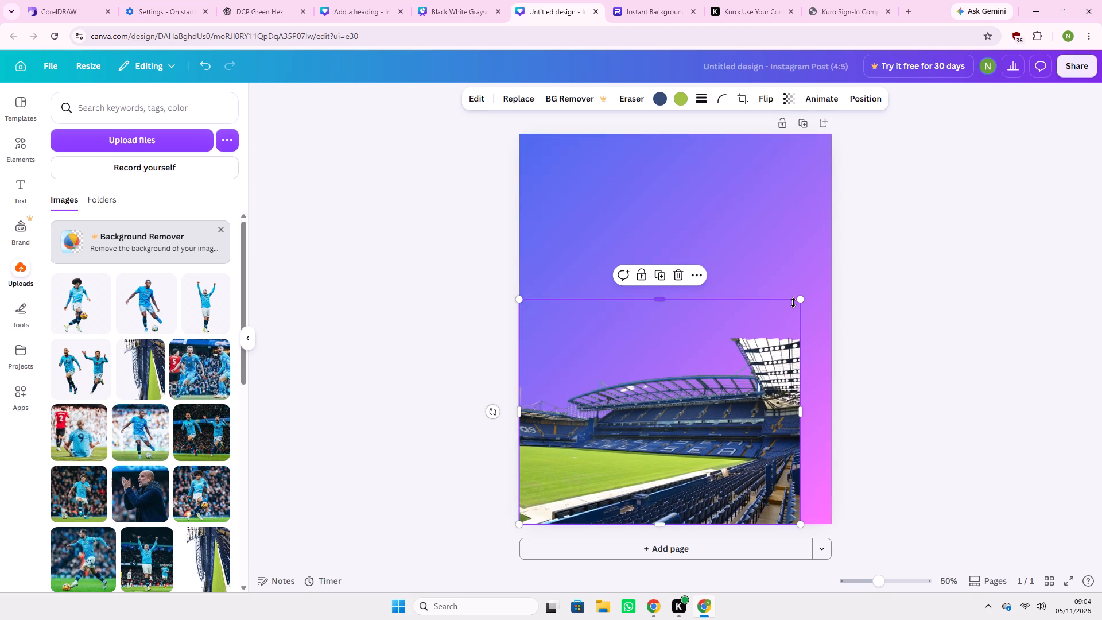
pyautogui.moveTo(801, 300); pyautogui.dragTo(837, 288)
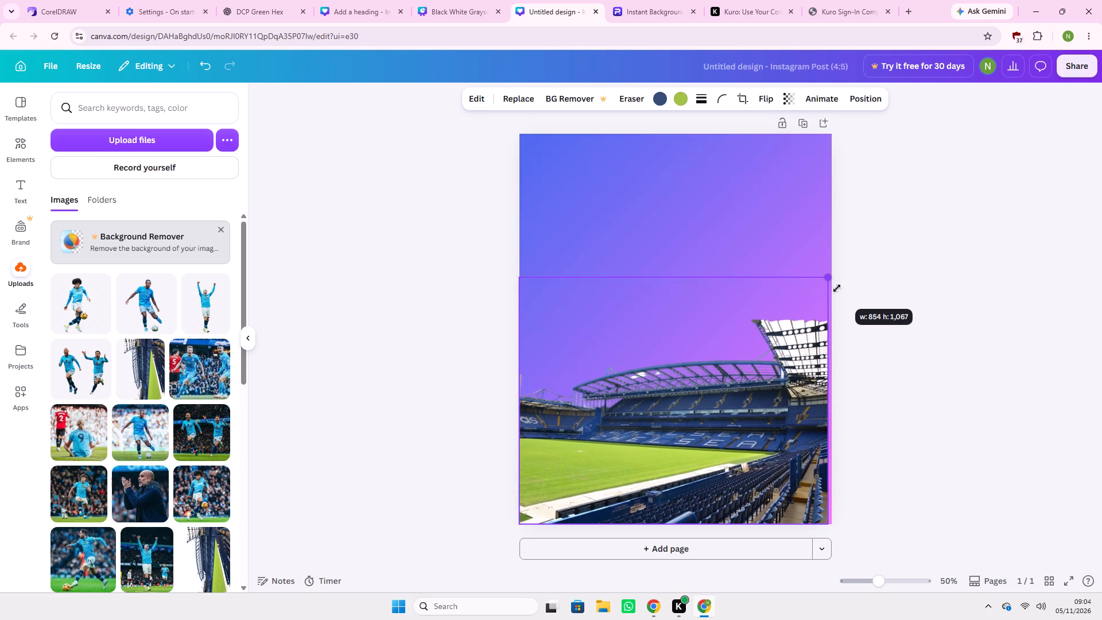
pyautogui.moveTo(837, 288); pyautogui.dragTo(839, 286)
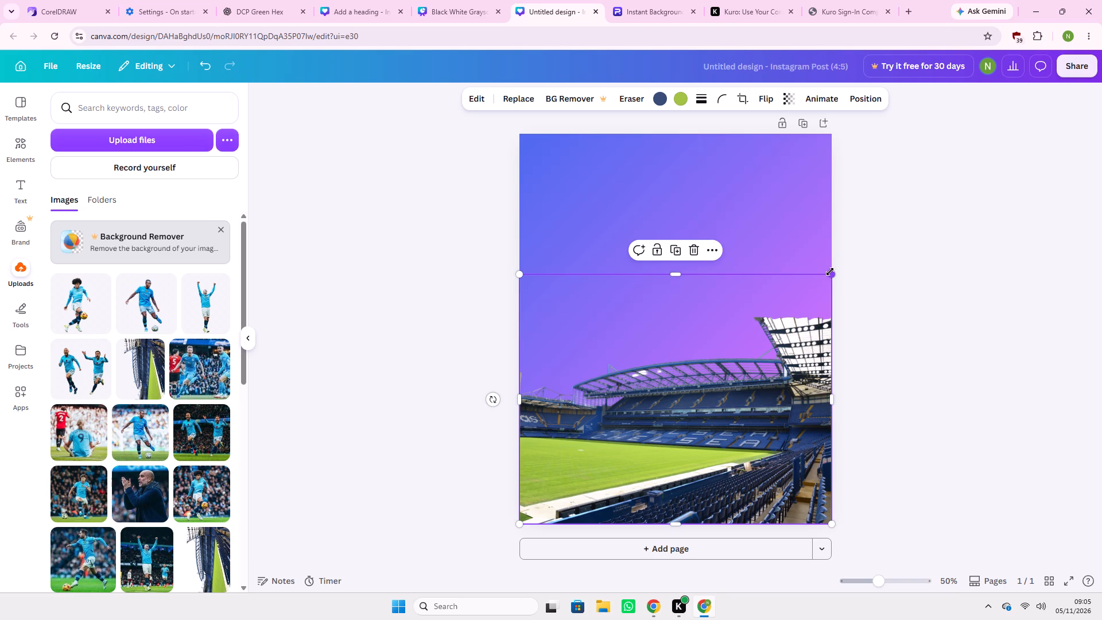
# Enlarge the stadium image well past the page's right edge, keeping its bottom-left corner fixed at the page corner.
pyautogui.moveTo(831, 272); pyautogui.dragTo(902, 208)
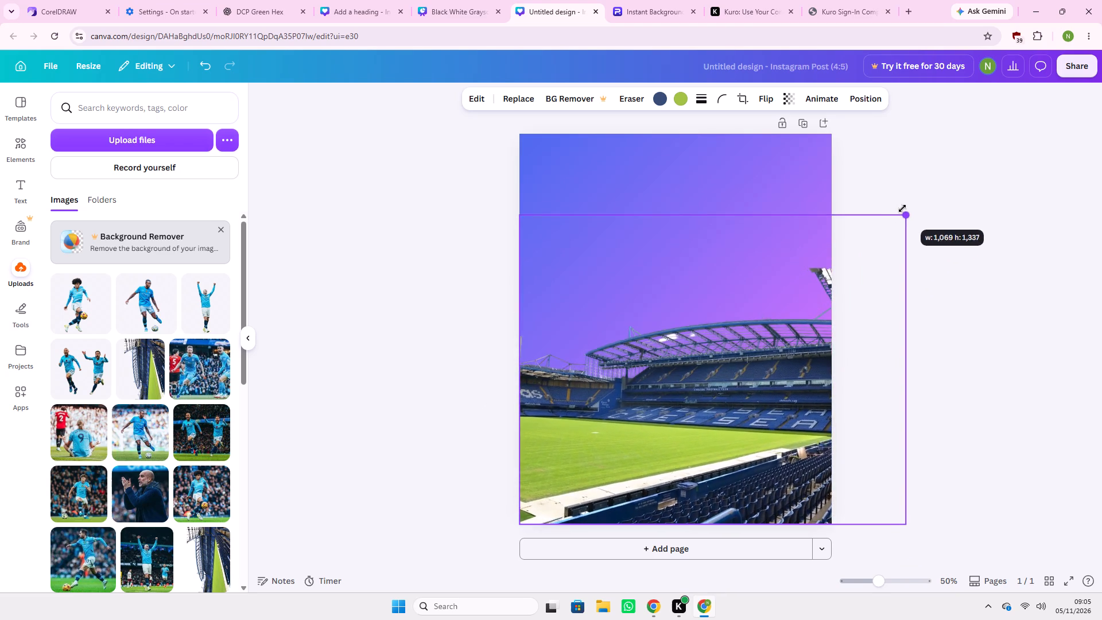
pyautogui.moveTo(902, 208); pyautogui.dragTo(946, 184)
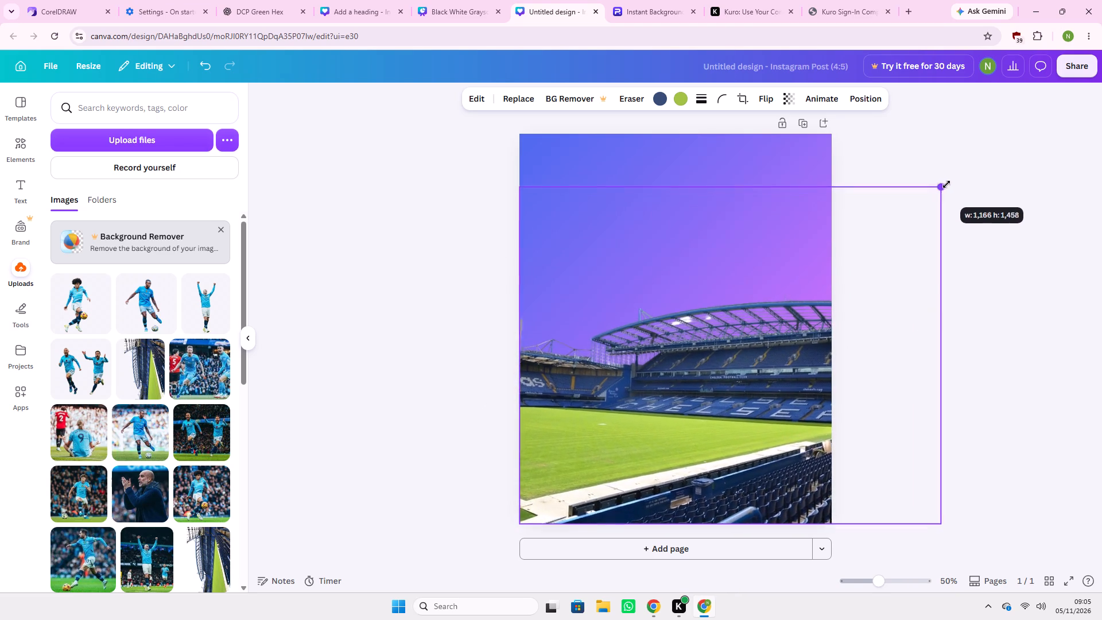
pyautogui.moveTo(946, 184); pyautogui.dragTo(964, 171)
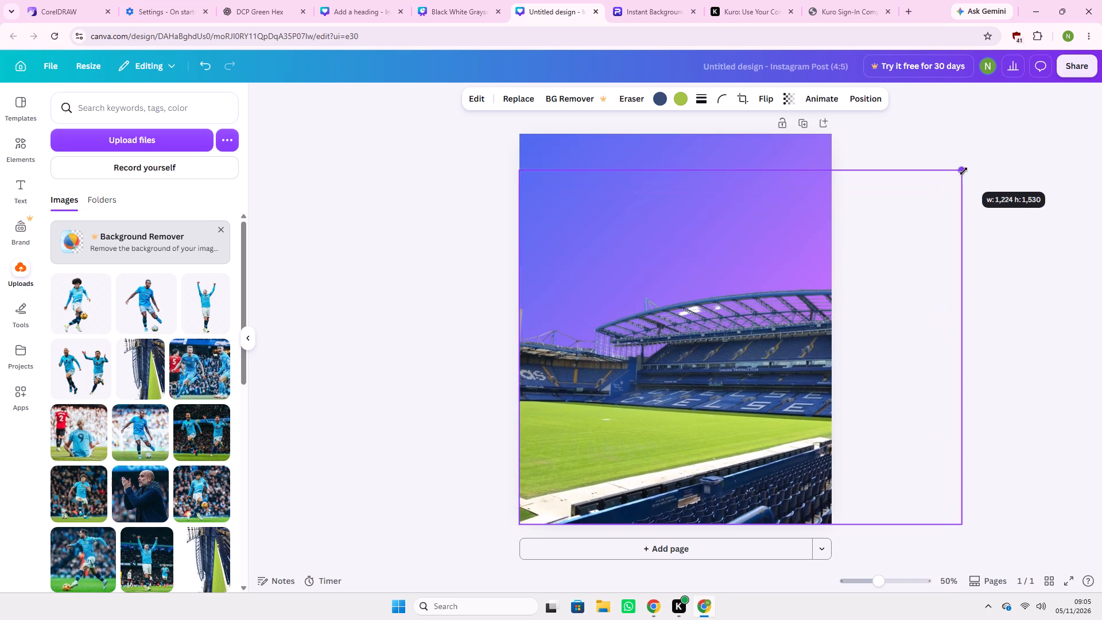
pyautogui.moveTo(964, 171); pyautogui.dragTo(971, 166)
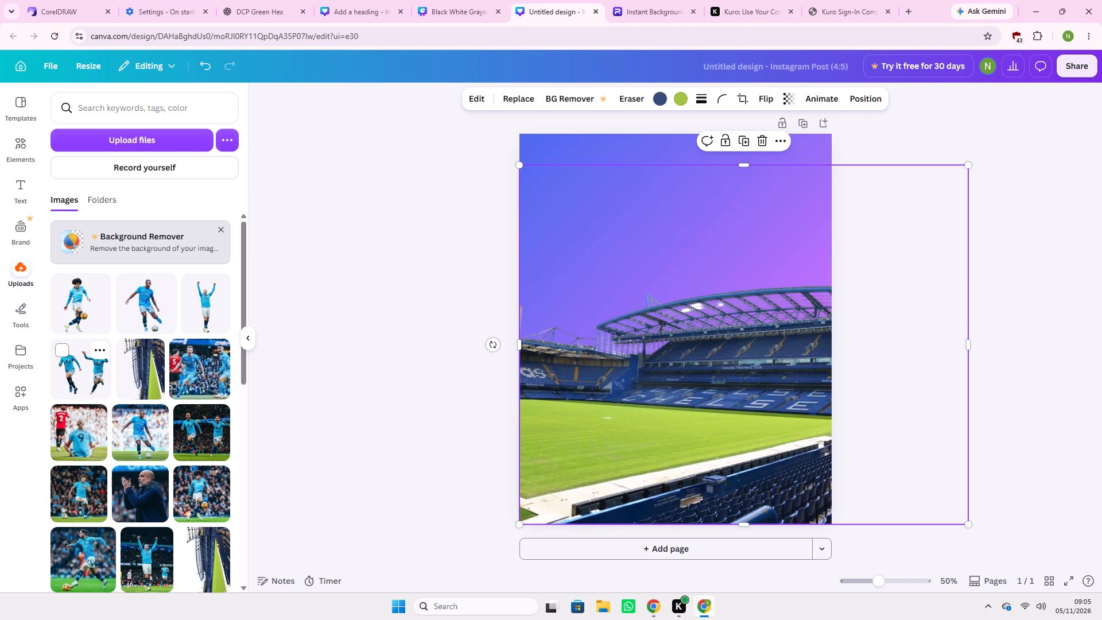
pyautogui.click(1039, 321)
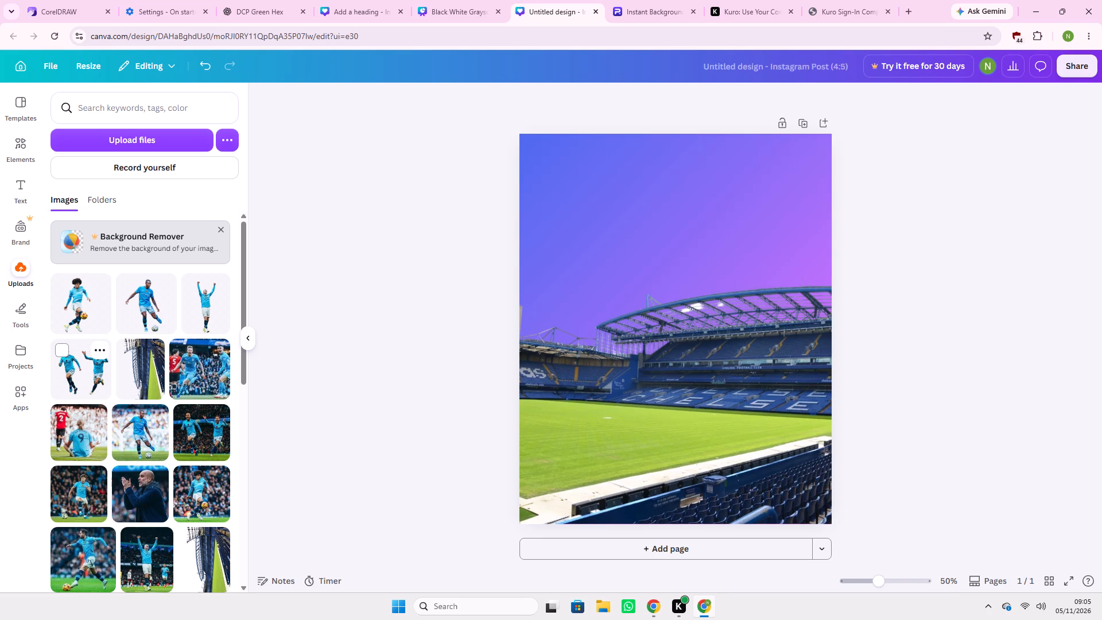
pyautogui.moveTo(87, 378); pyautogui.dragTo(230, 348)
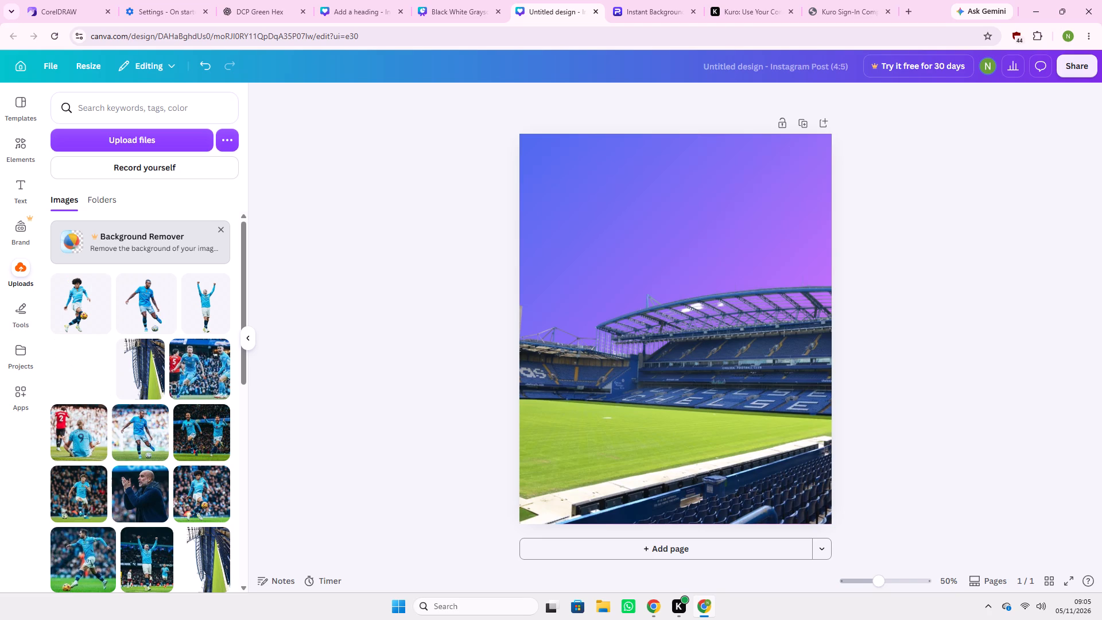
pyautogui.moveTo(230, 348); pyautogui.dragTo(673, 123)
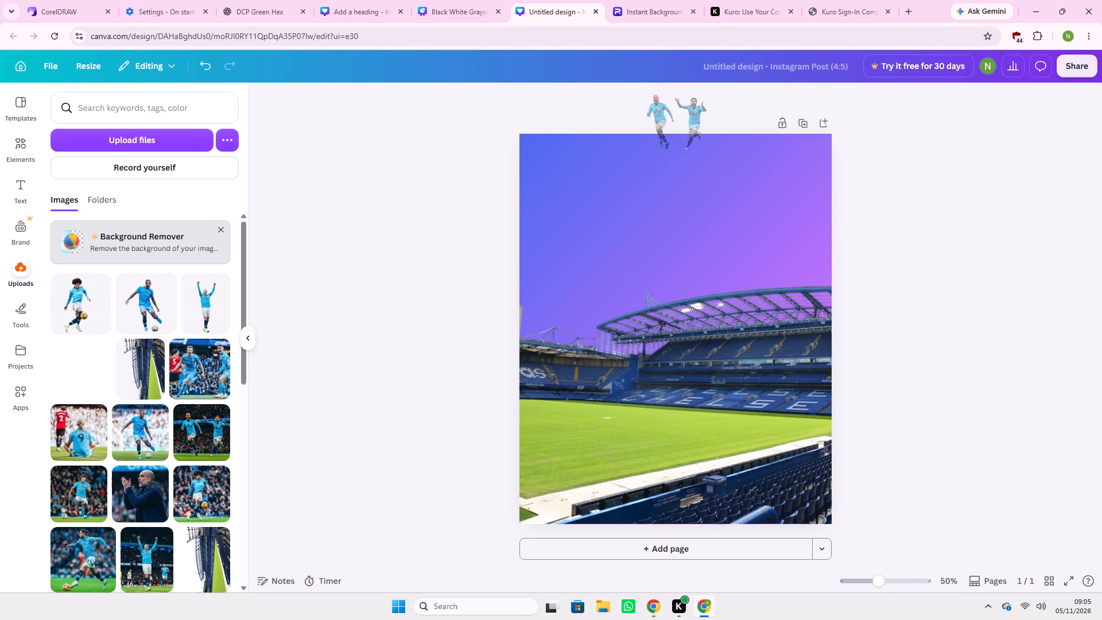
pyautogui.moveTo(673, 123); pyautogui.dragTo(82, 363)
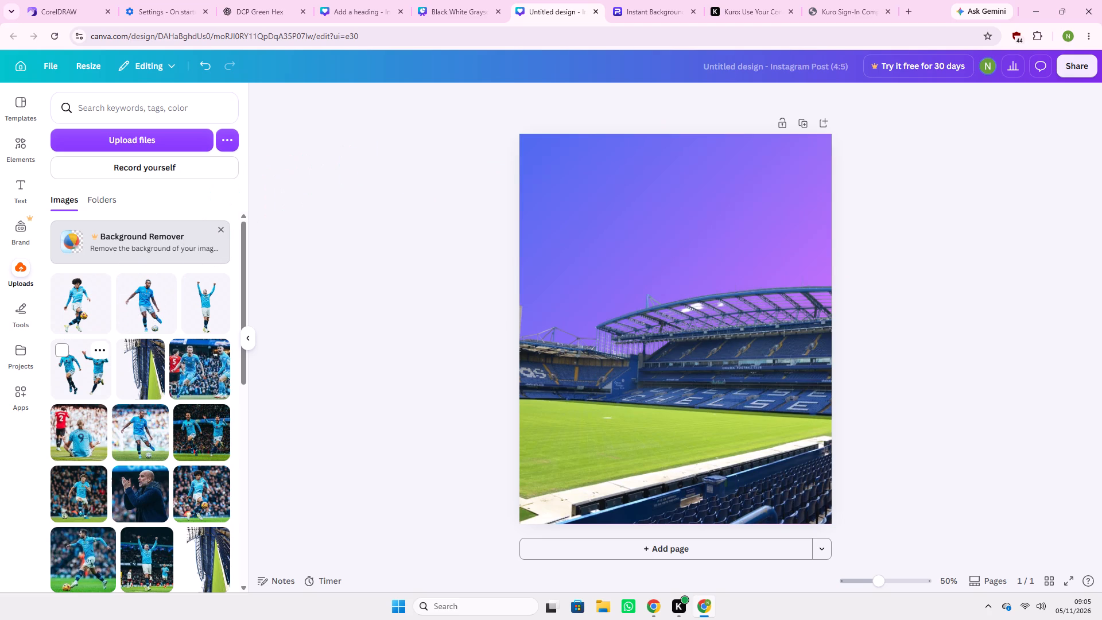
# Add the uploaded cutout of two running Manchester City players over the stadium, filling the page.
pyautogui.click(667, 148)
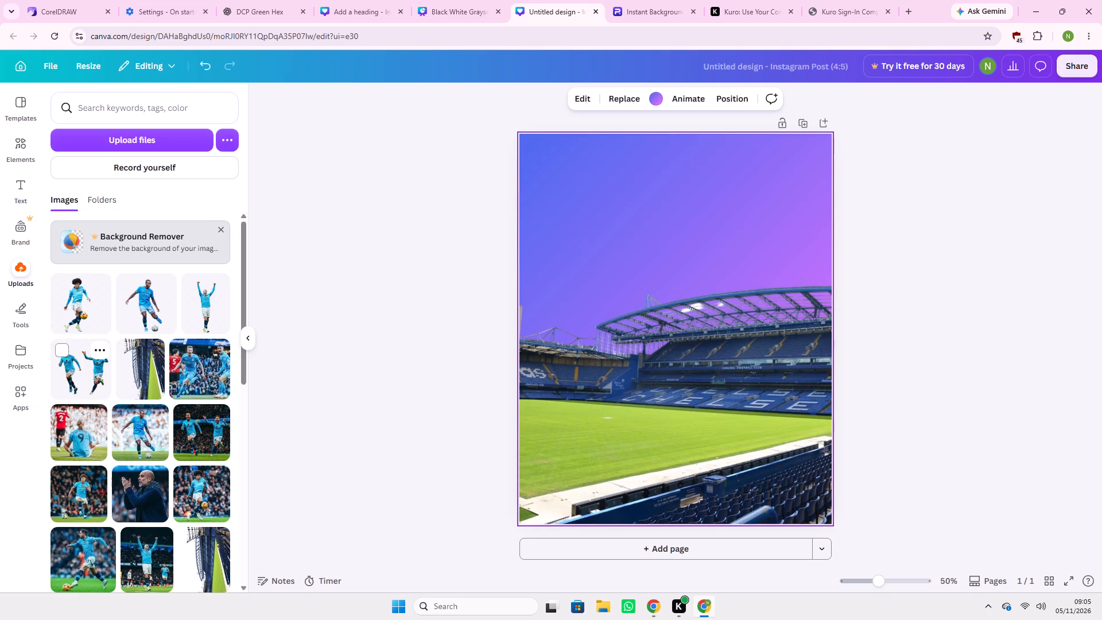
pyautogui.moveTo(77, 369); pyautogui.dragTo(589, 178)
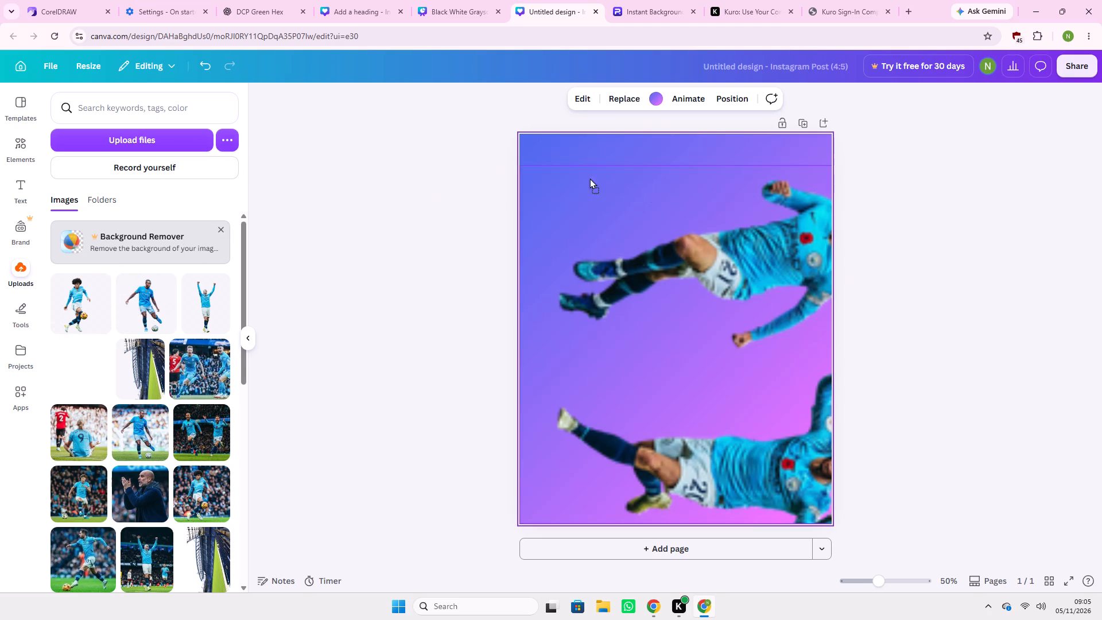
pyautogui.moveTo(589, 178); pyautogui.dragTo(651, 236)
pyautogui.moveTo(651, 236); pyautogui.dragTo(670, 421)
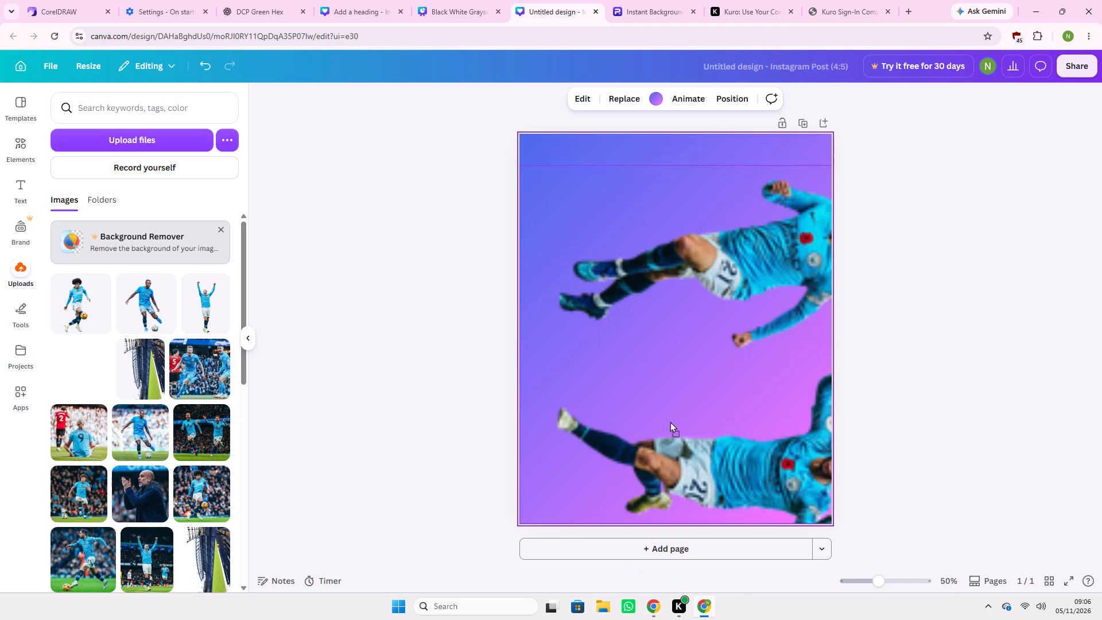
pyautogui.moveTo(670, 421); pyautogui.dragTo(444, 304)
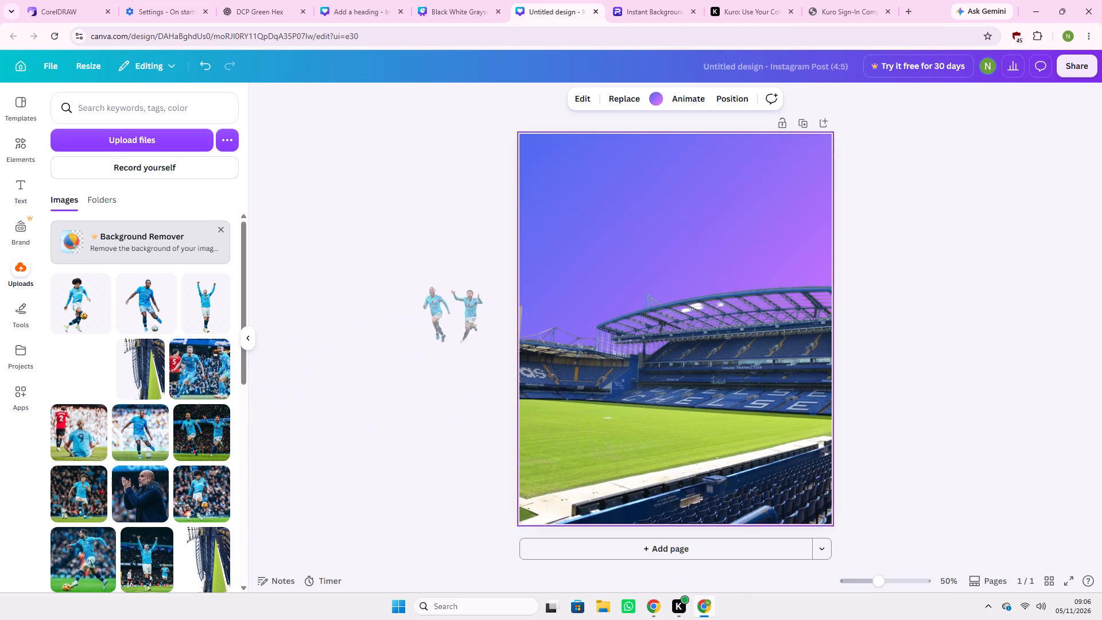
pyautogui.moveTo(444, 304); pyautogui.dragTo(677, 63)
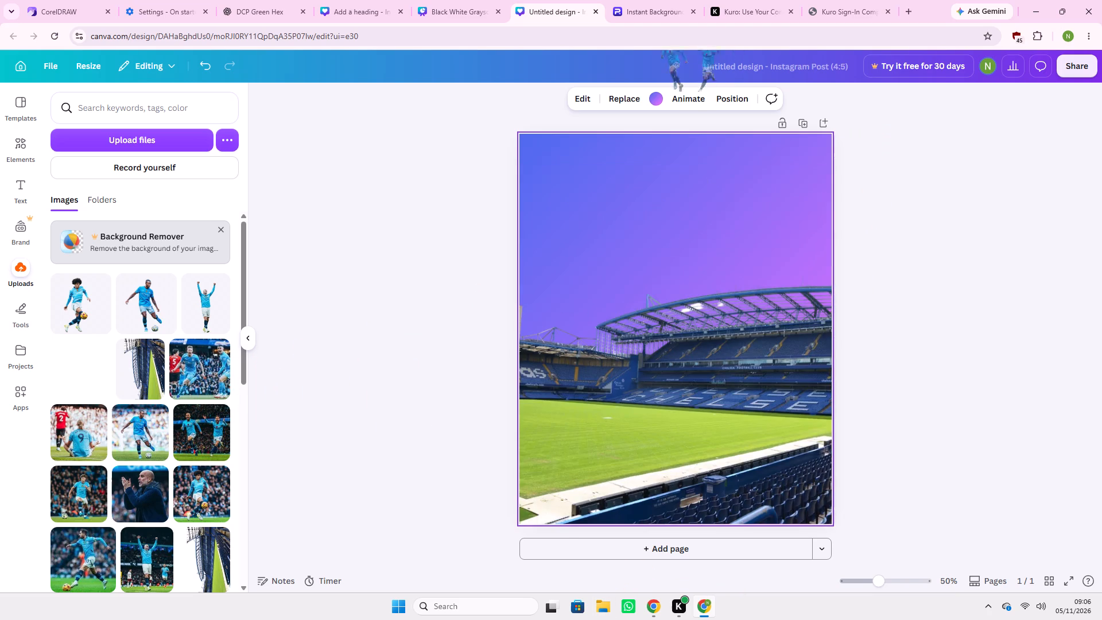
pyautogui.moveTo(677, 63); pyautogui.dragTo(684, 146)
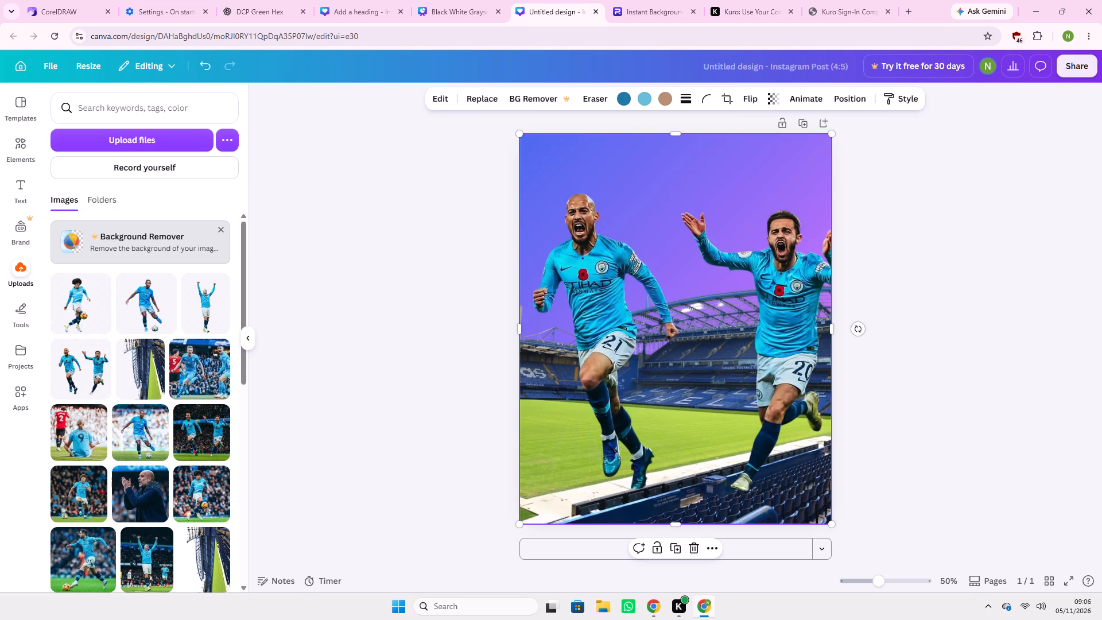
# Duplicate the two-player cutout image.
pyautogui.rightClick(614, 280)
pyautogui.click(669, 261)
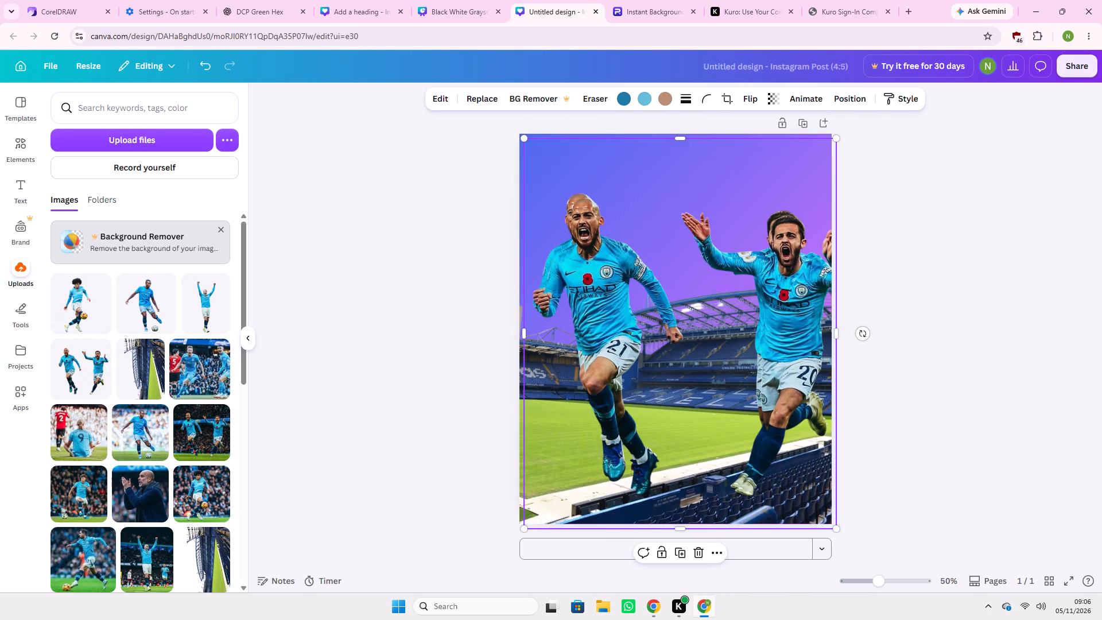
# Position the duplicate of the two-player image over the original, aligned with the page's sides and slightly higher.
pyautogui.moveTo(596, 262); pyautogui.dragTo(654, 318)
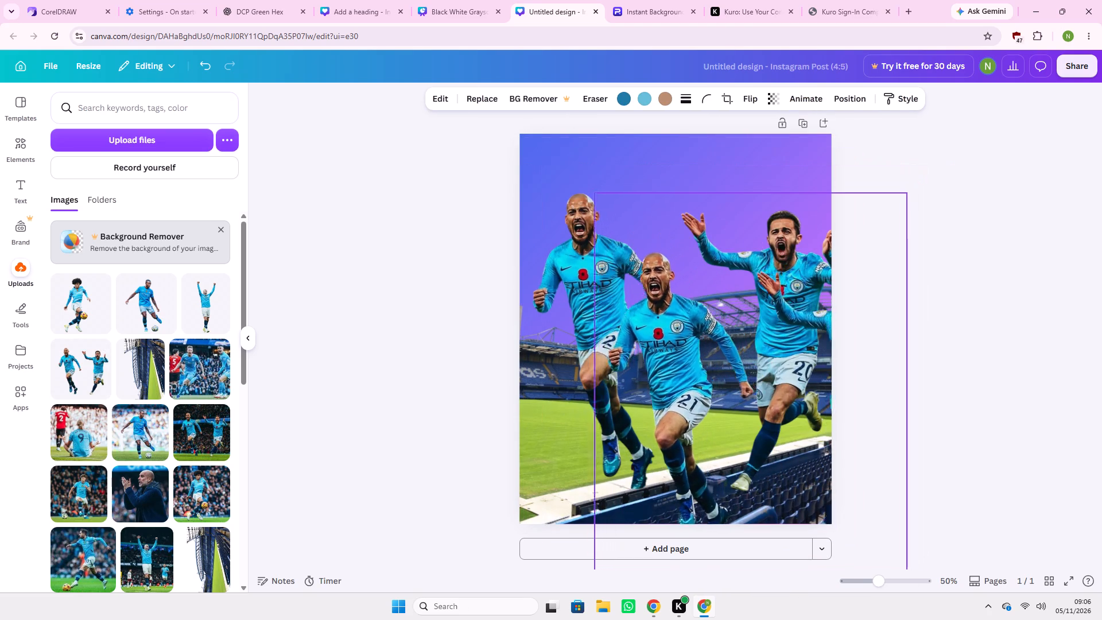
pyautogui.moveTo(654, 318); pyautogui.dragTo(580, 268)
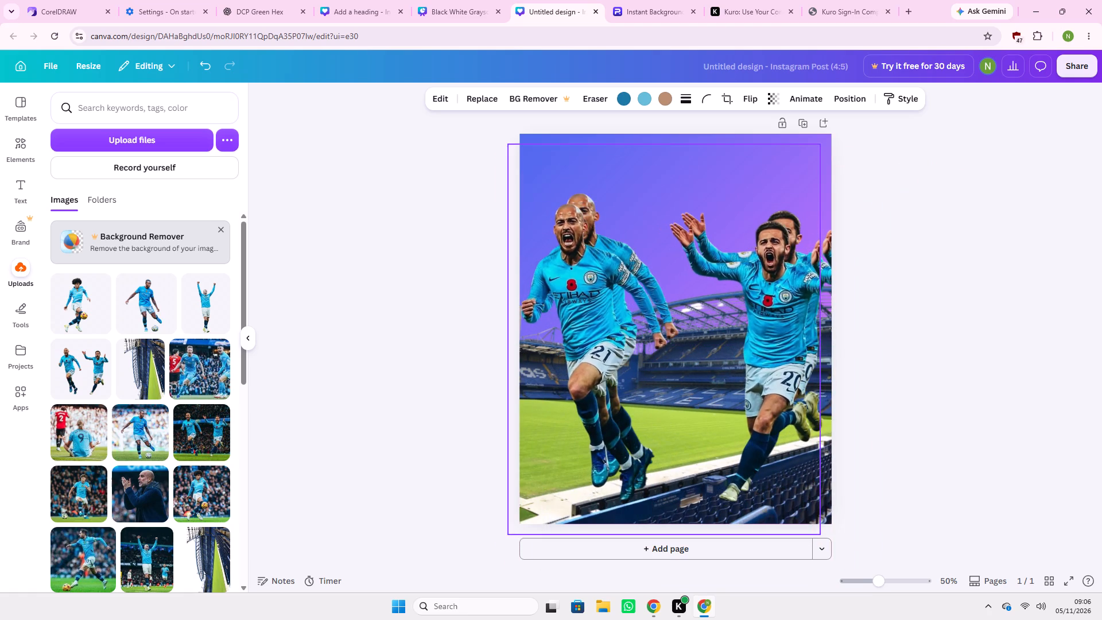
pyautogui.moveTo(580, 268); pyautogui.dragTo(589, 243)
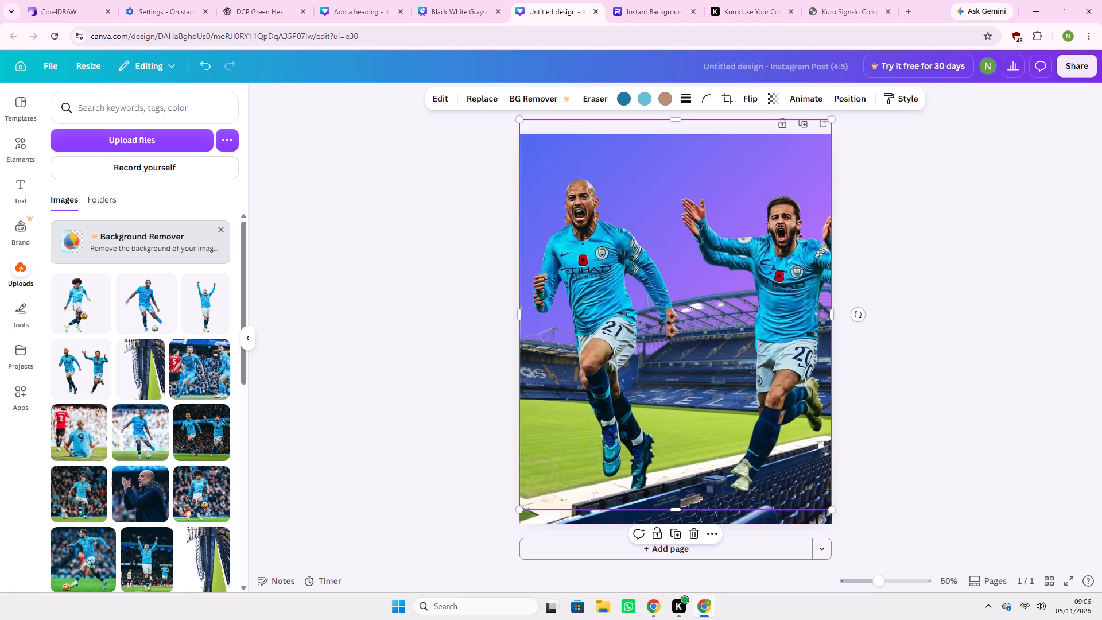
# Crop the duplicate to the right-hand player's upper body, 540 wide, and place it between the two original players.
pyautogui.moveTo(520, 312); pyautogui.dragTo(676, 305)
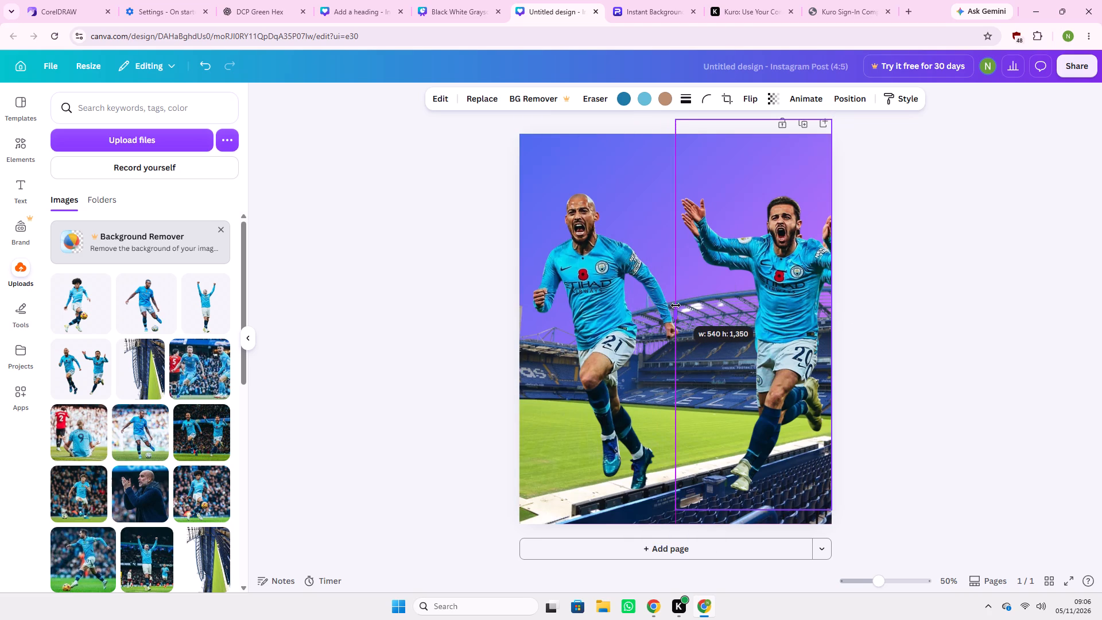
pyautogui.moveTo(676, 305); pyautogui.dragTo(677, 305)
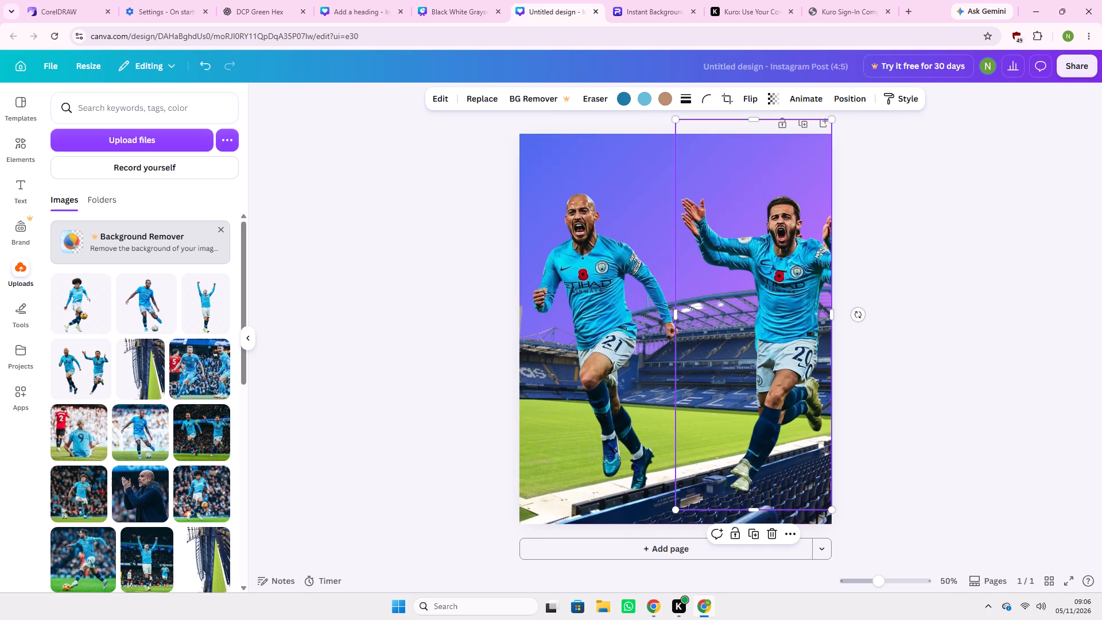
pyautogui.moveTo(786, 265); pyautogui.dragTo(727, 268)
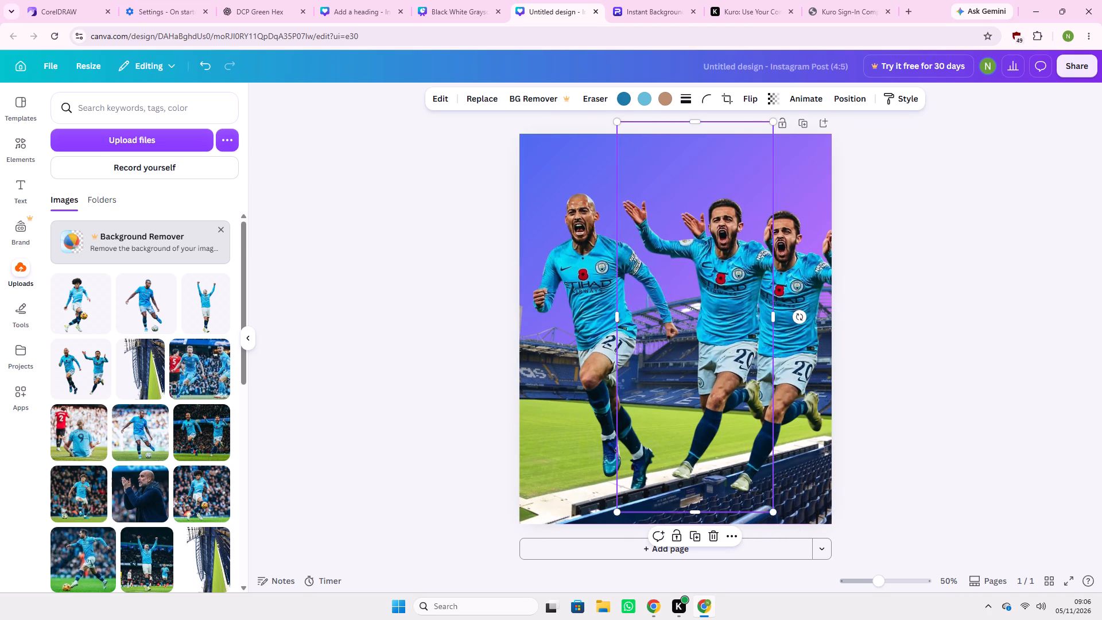
pyautogui.moveTo(698, 510); pyautogui.dragTo(724, 329)
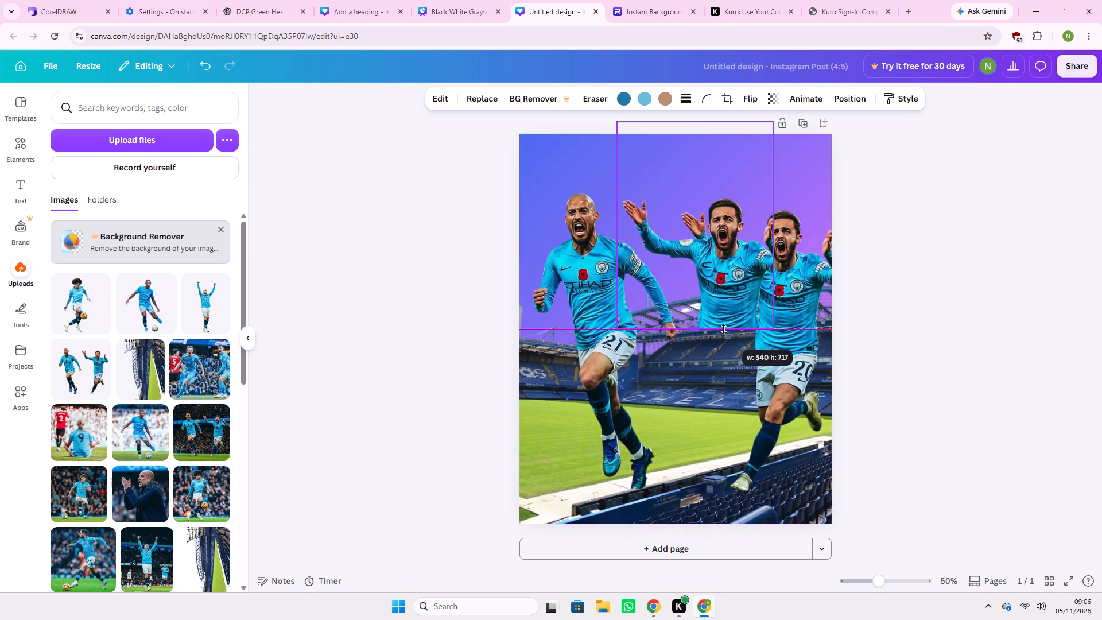
pyautogui.moveTo(724, 329); pyautogui.dragTo(724, 342)
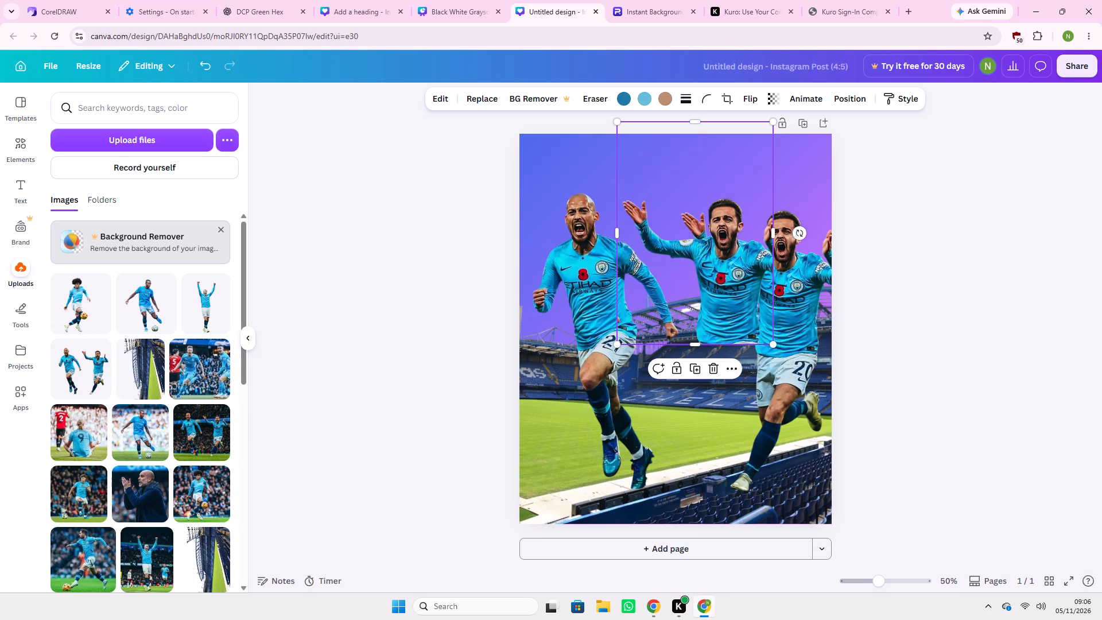
pyautogui.moveTo(694, 117); pyautogui.dragTo(700, 158)
pyautogui.click(695, 117)
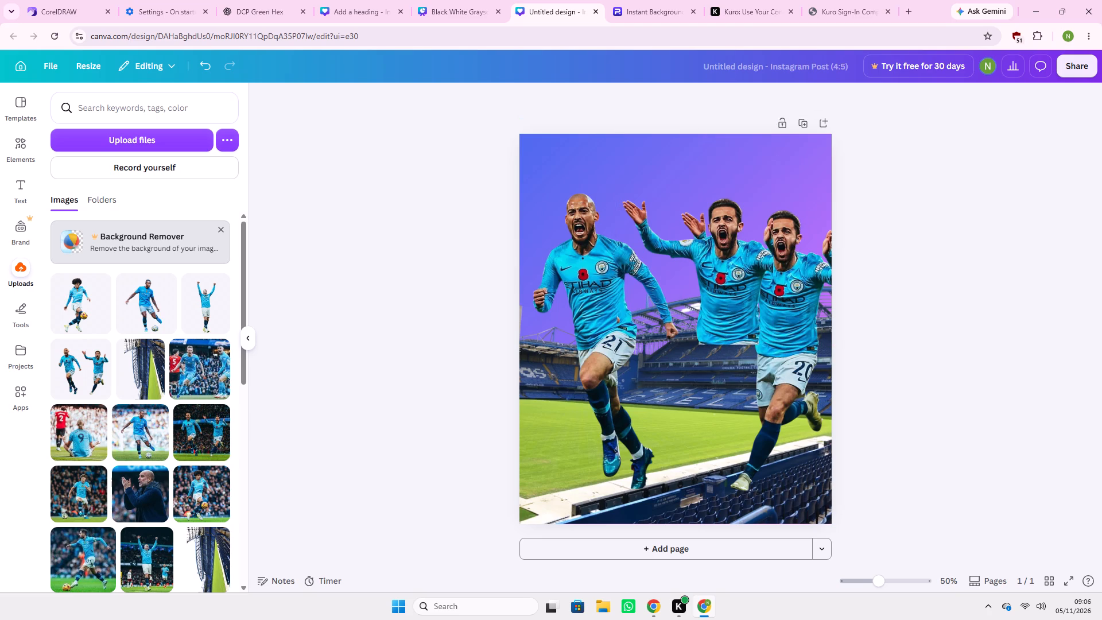
# Crop the middle player's upper-body cutout from the top to just above his raised hands and widen its right edge slightly.
pyautogui.click(714, 222)
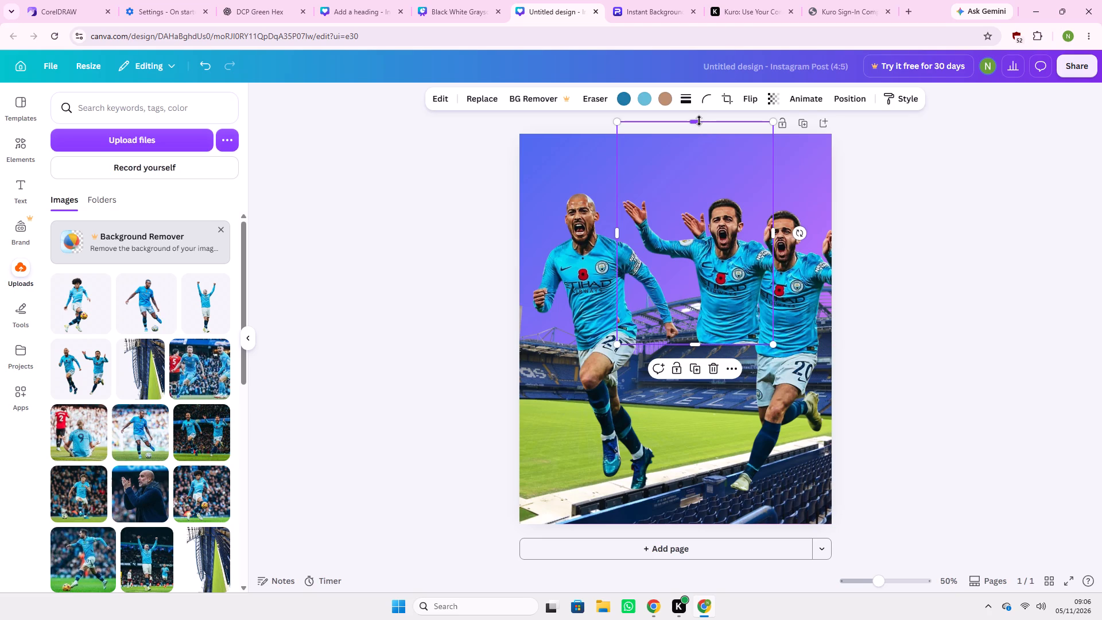
pyautogui.moveTo(700, 120); pyautogui.dragTo(700, 178)
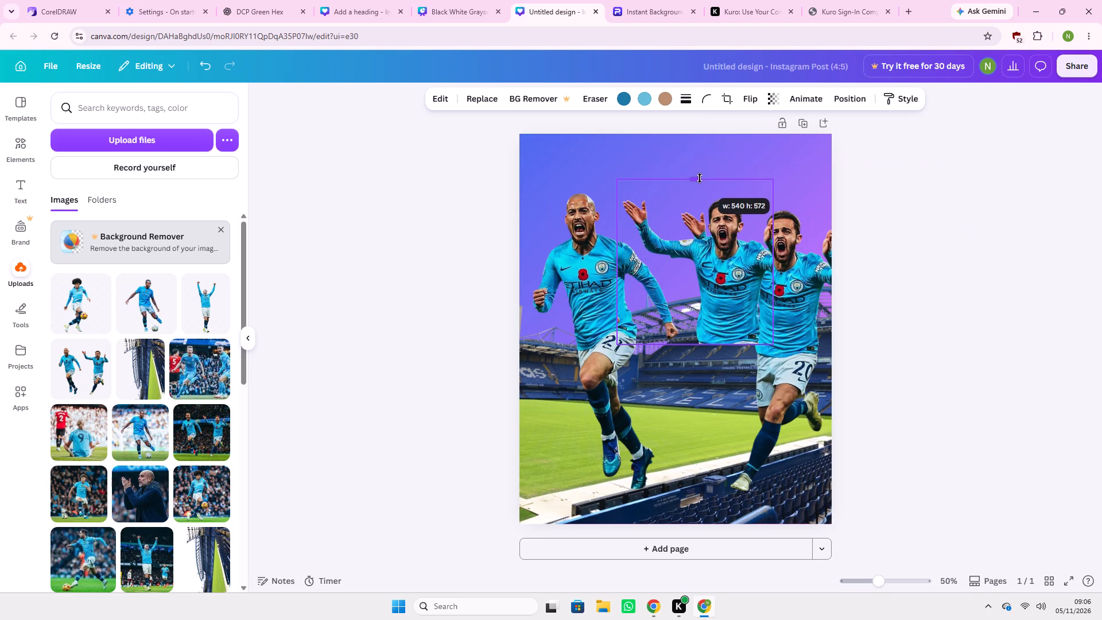
pyautogui.moveTo(700, 178); pyautogui.dragTo(701, 181)
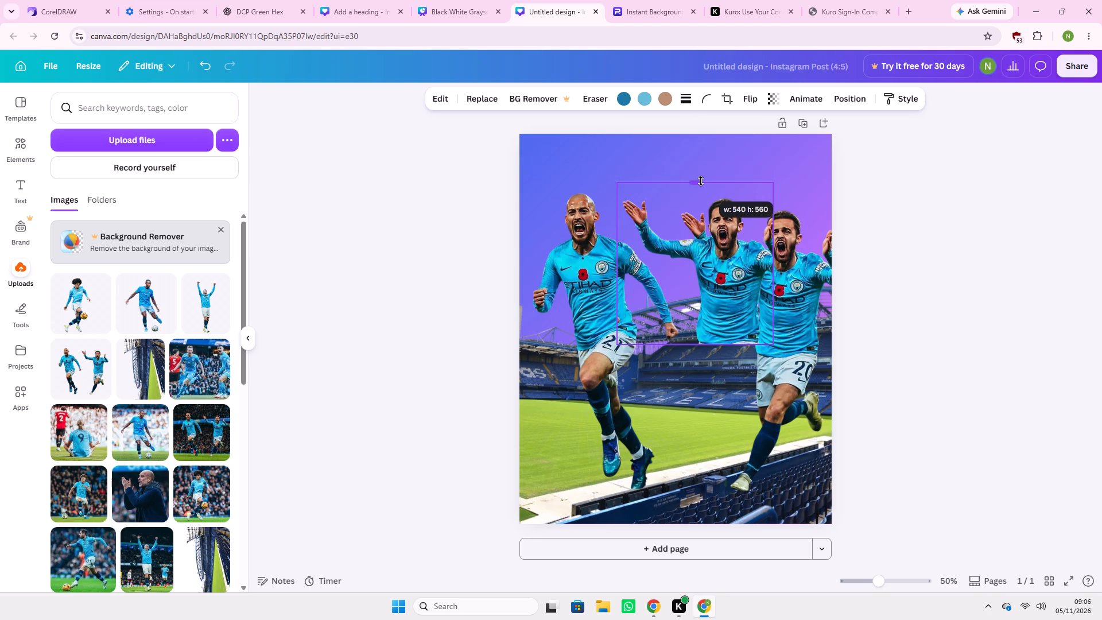
pyautogui.moveTo(701, 181); pyautogui.dragTo(701, 185)
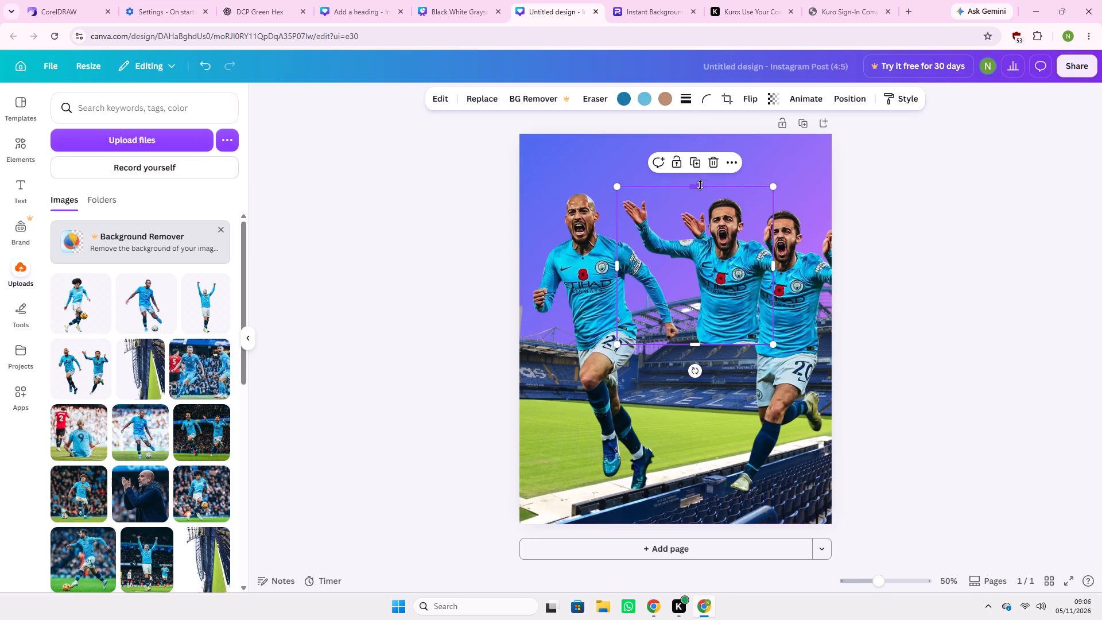
pyautogui.click(776, 269)
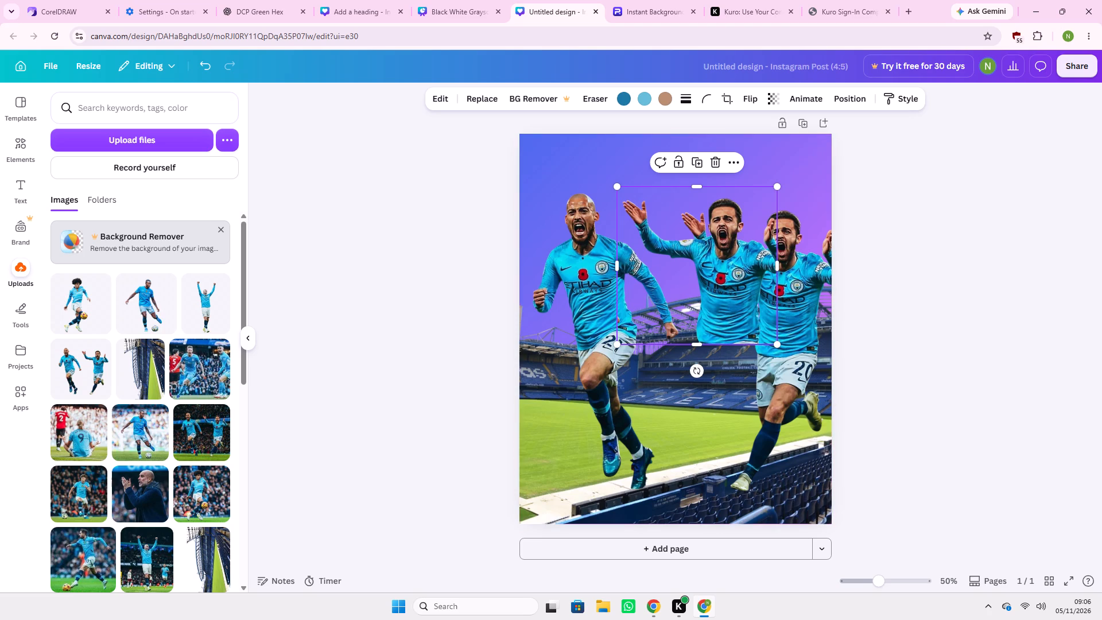
# Move the original two-player image right and slightly down behind the middle player, so it extends past the page's right and bottom edges.
pyautogui.click(809, 307)
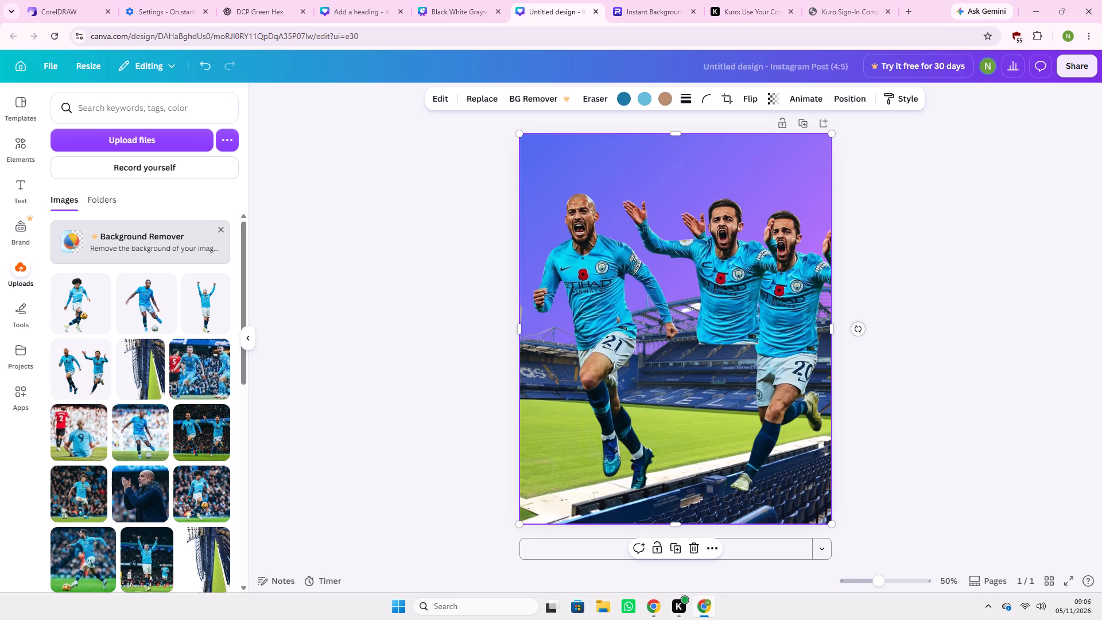
pyautogui.moveTo(807, 300); pyautogui.dragTo(745, 331)
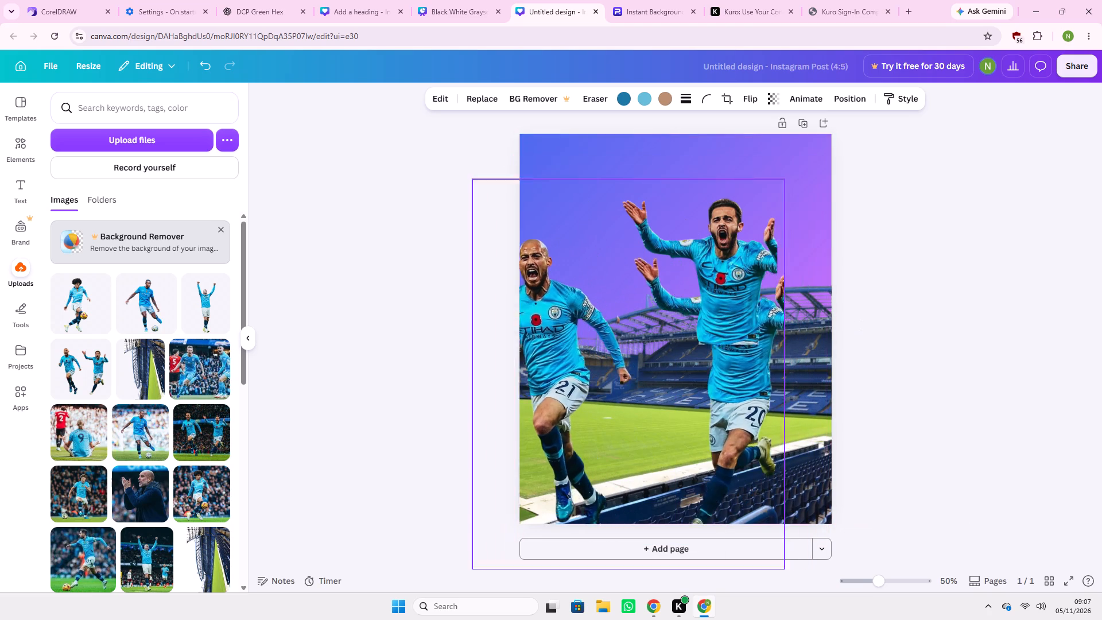
pyautogui.moveTo(745, 331); pyautogui.dragTo(848, 309)
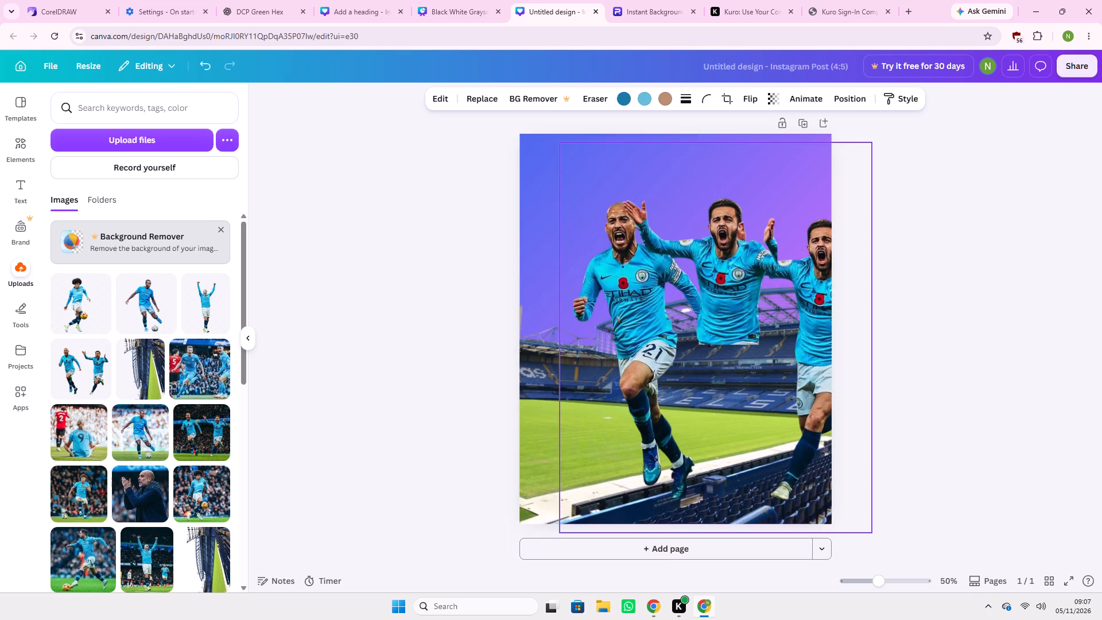
pyautogui.moveTo(848, 309); pyautogui.dragTo(835, 319)
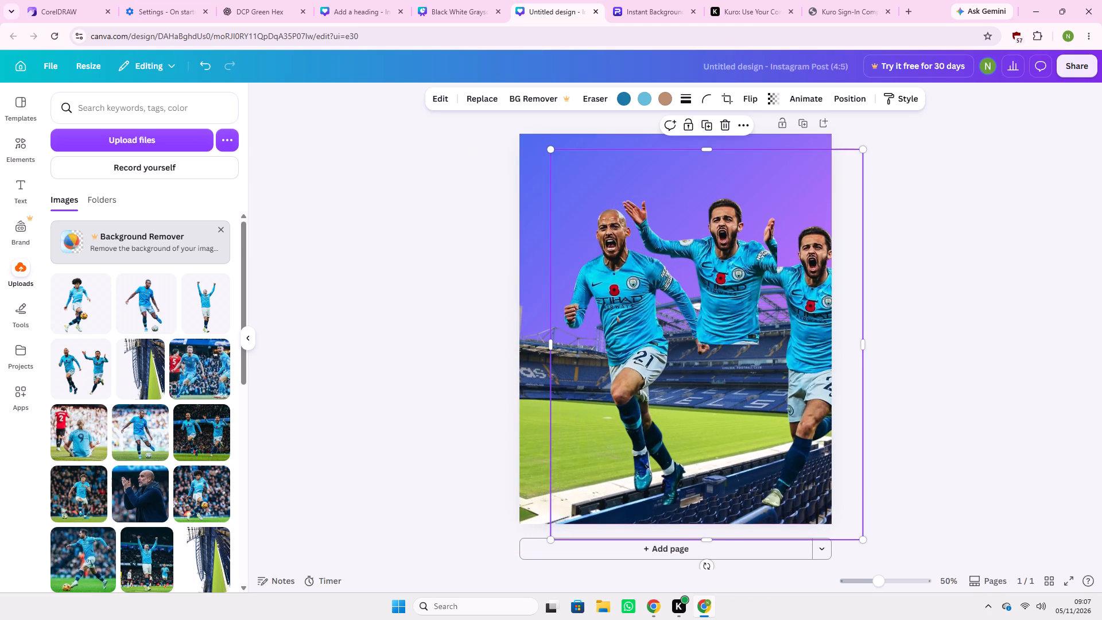
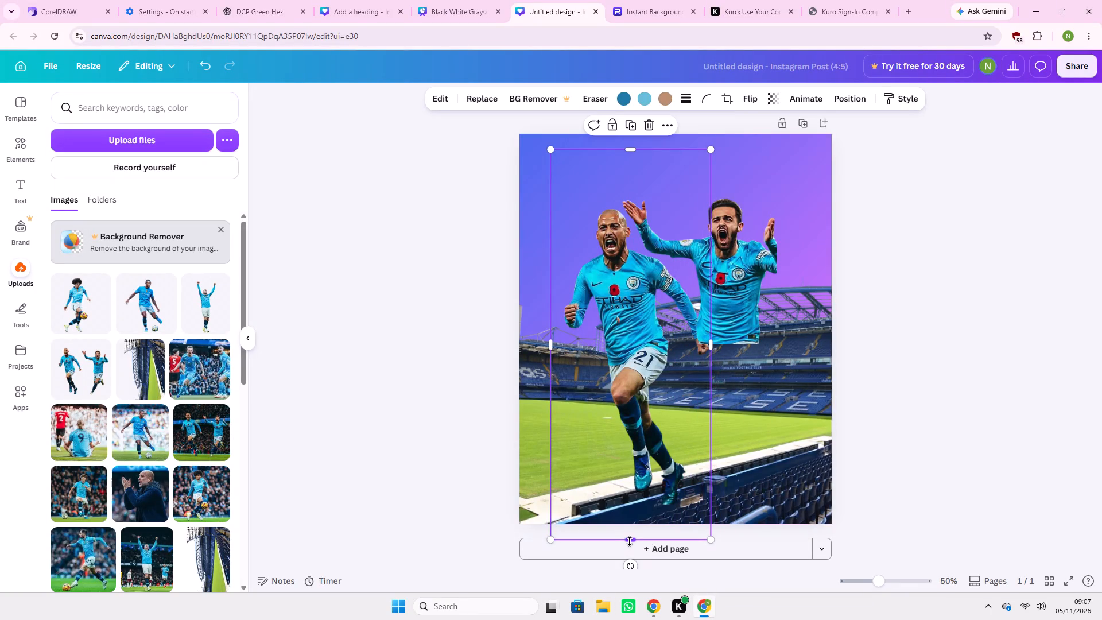
# Crop the left-hand player's image up from the bottom to just below the waist, about 554 wide by 764 high.
pyautogui.moveTo(630, 541); pyautogui.dragTo(633, 513)
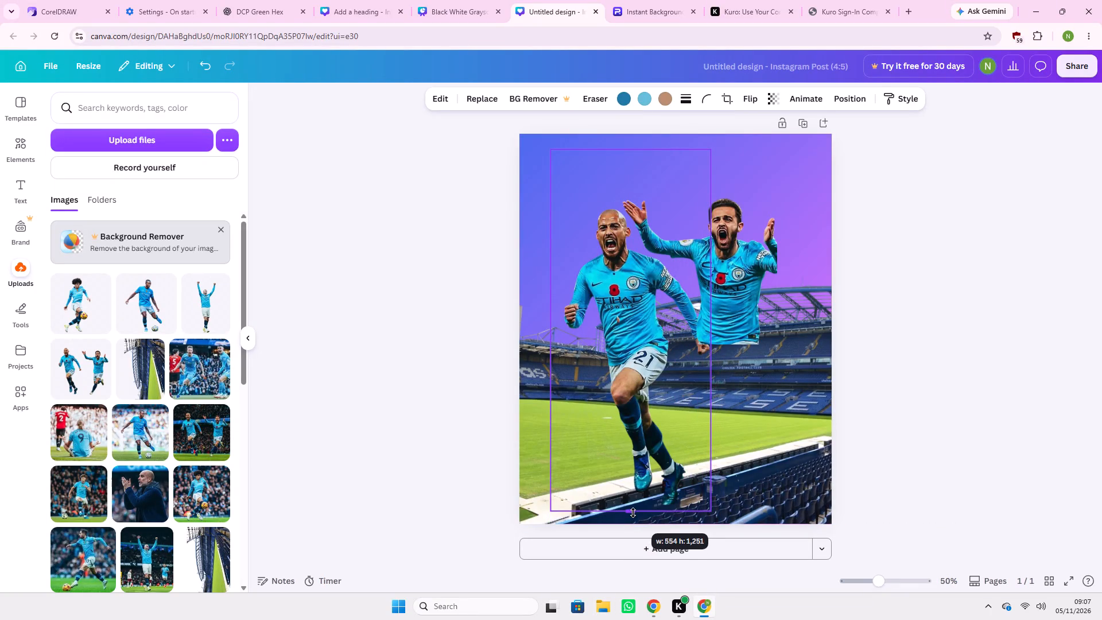
pyautogui.moveTo(633, 513); pyautogui.dragTo(633, 510)
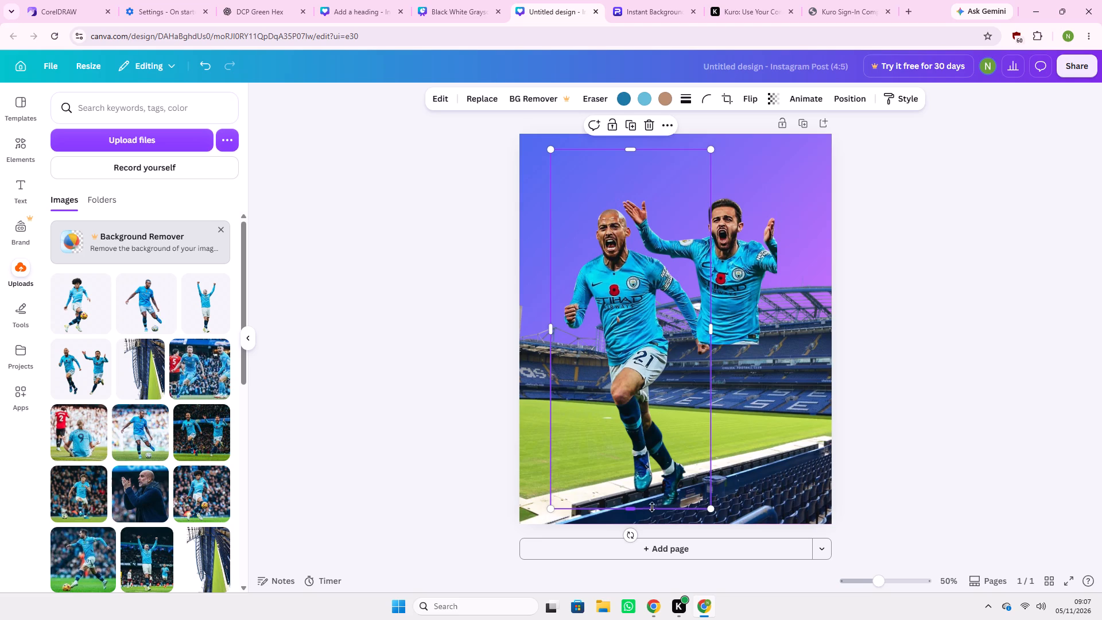
pyautogui.moveTo(630, 510); pyautogui.dragTo(622, 372)
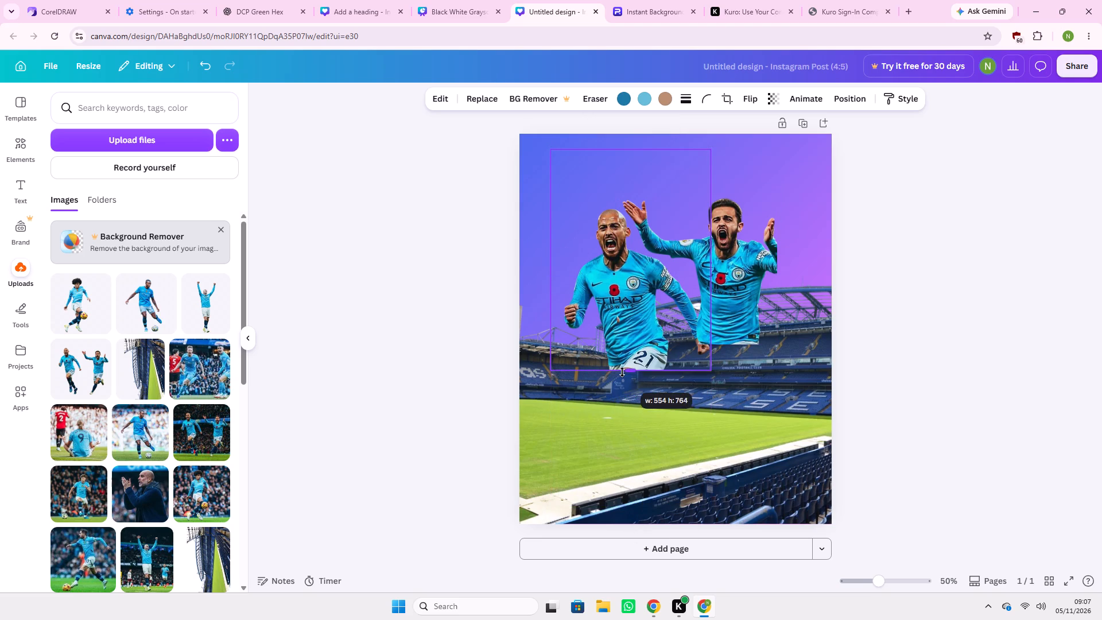
# Crop the left-hand player's image at the upper thighs, just above the raised hand's height, and slightly in from its left side.
pyautogui.moveTo(622, 372); pyautogui.dragTo(626, 358)
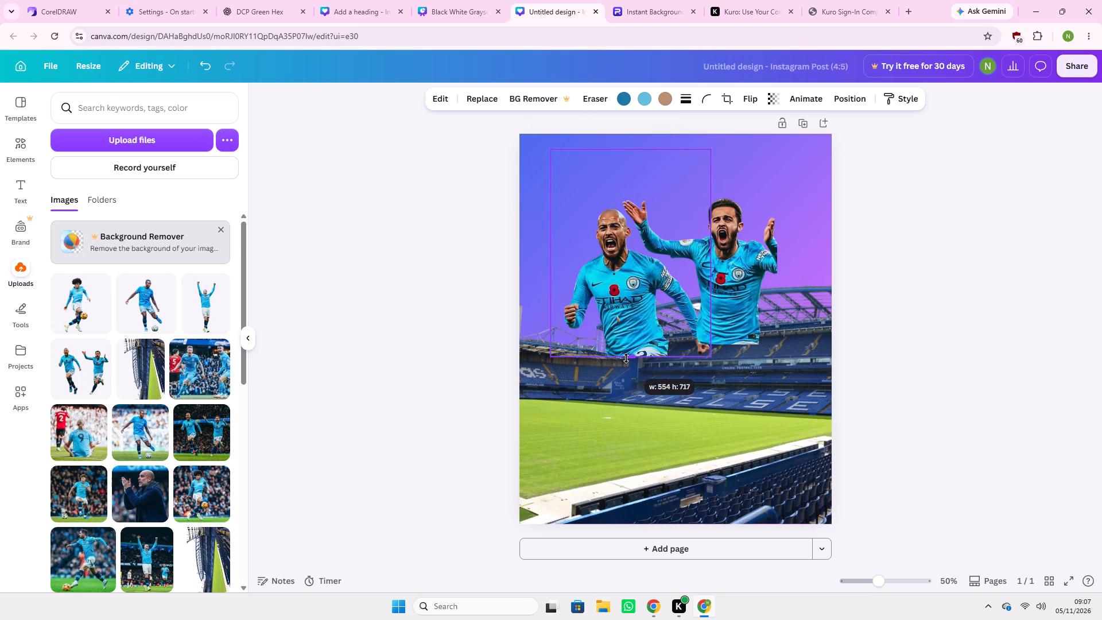
pyautogui.moveTo(626, 358); pyautogui.dragTo(626, 360)
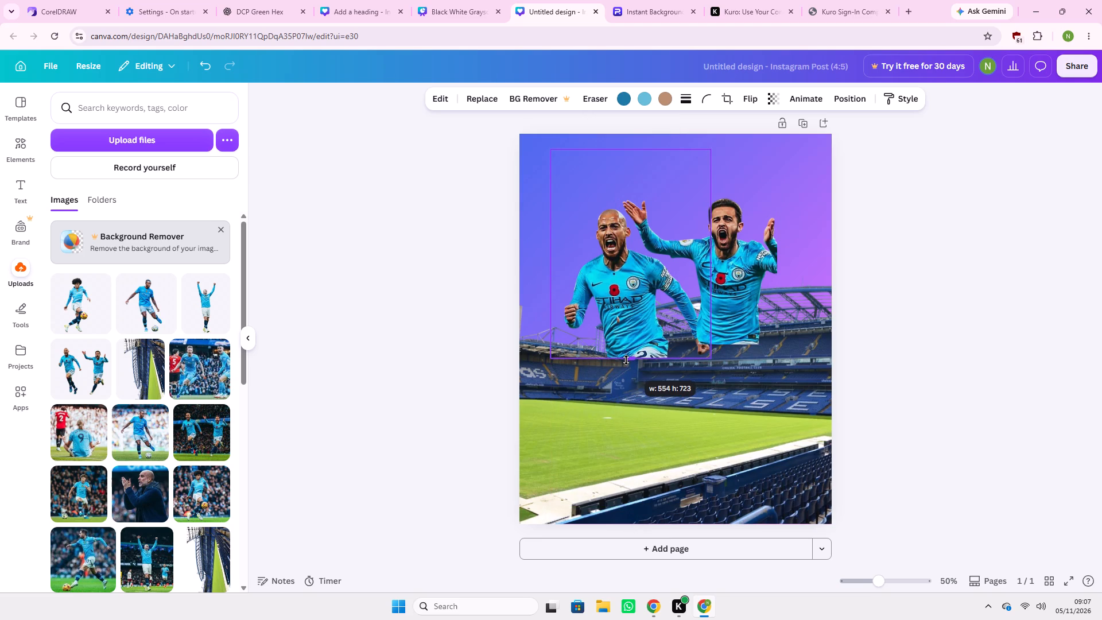
pyautogui.moveTo(626, 360); pyautogui.dragTo(626, 363)
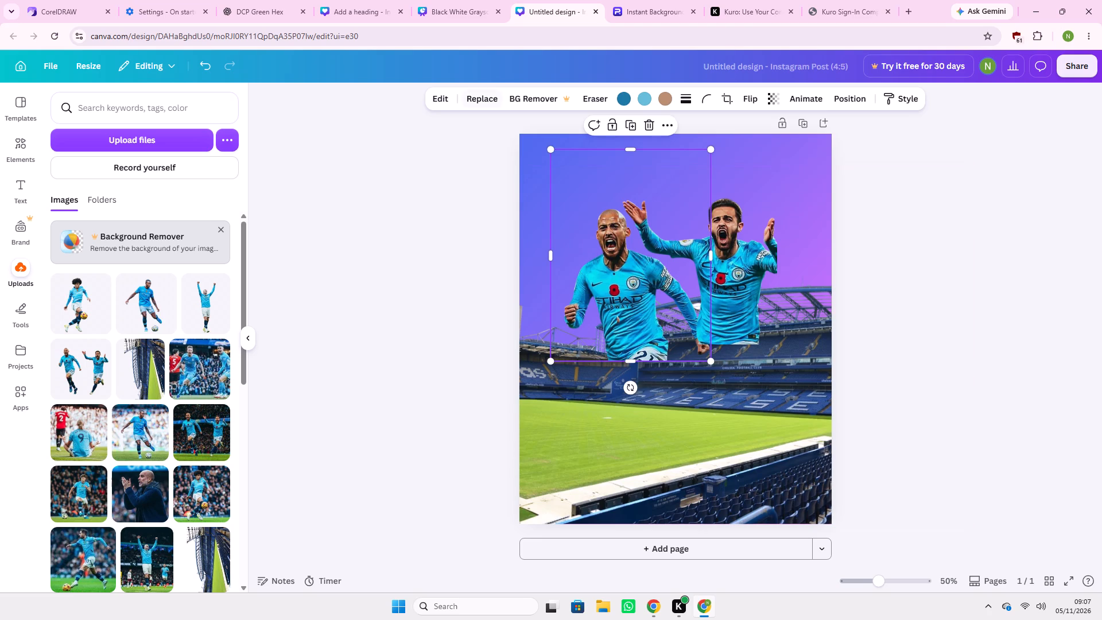
pyautogui.moveTo(628, 150); pyautogui.dragTo(621, 180)
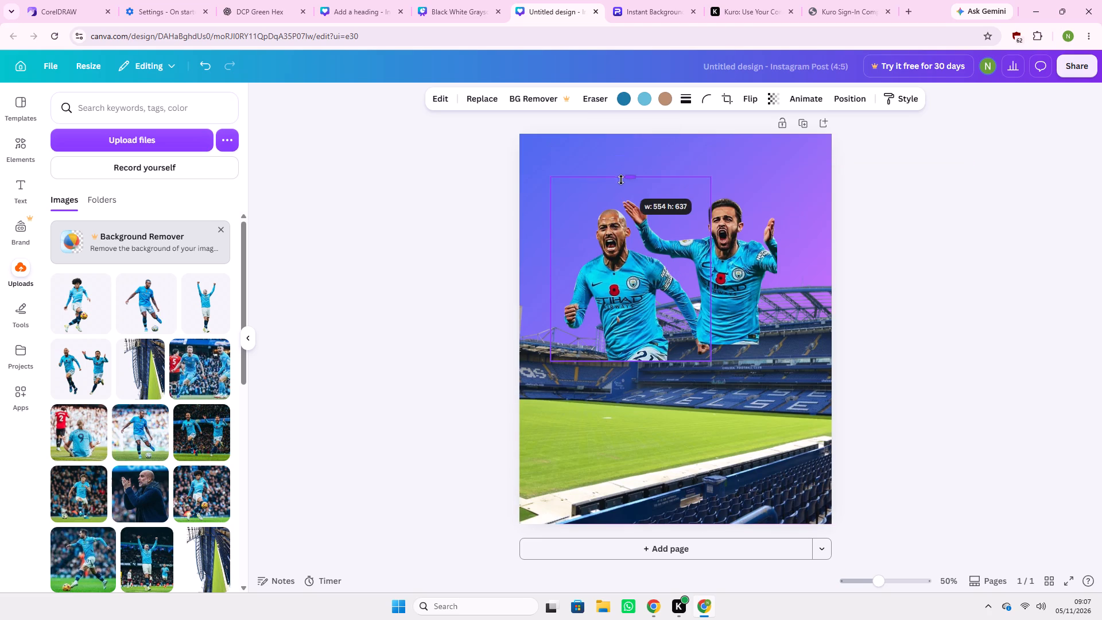
pyautogui.moveTo(621, 180); pyautogui.dragTo(619, 195)
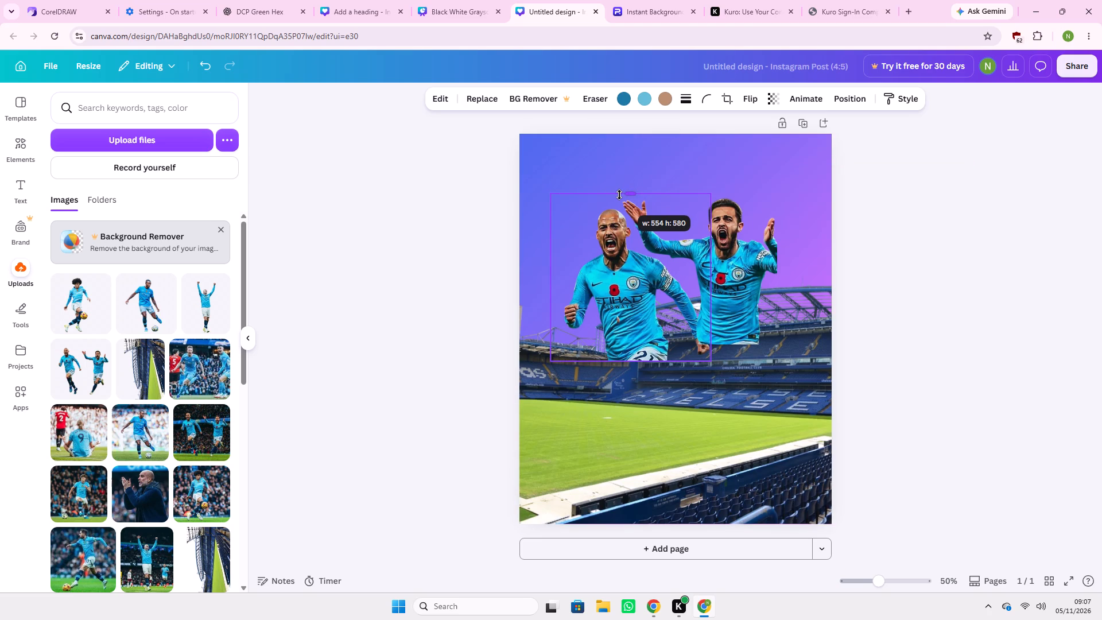
pyautogui.moveTo(619, 195); pyautogui.dragTo(619, 195)
pyautogui.moveTo(619, 195); pyautogui.dragTo(619, 196)
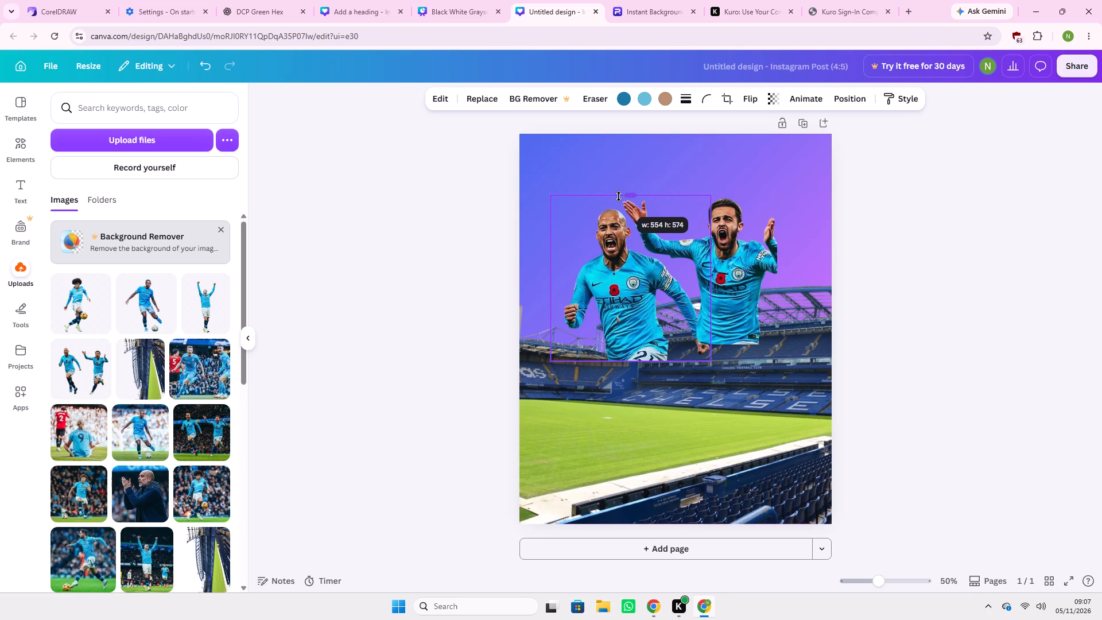
pyautogui.moveTo(619, 196); pyautogui.dragTo(611, 203)
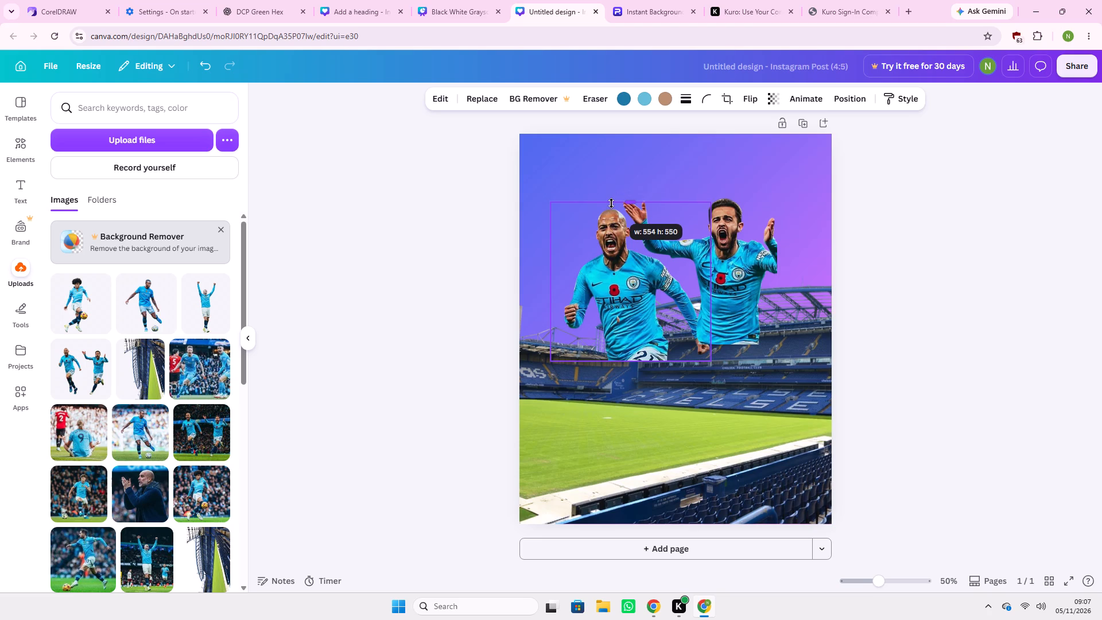
pyautogui.moveTo(611, 203); pyautogui.dragTo(606, 193)
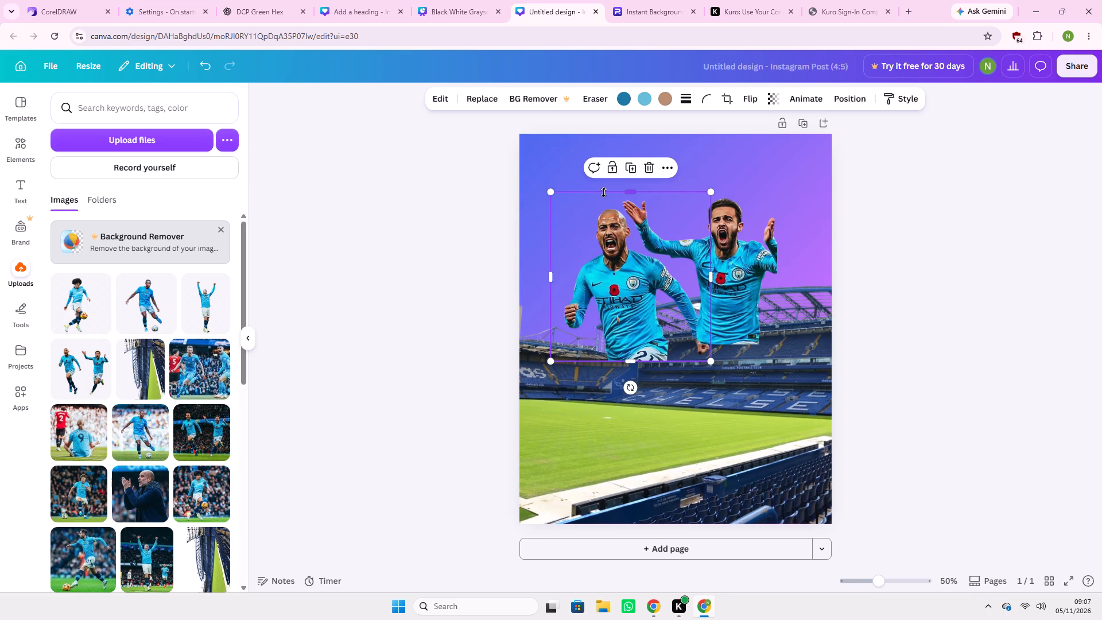
pyautogui.click(553, 281)
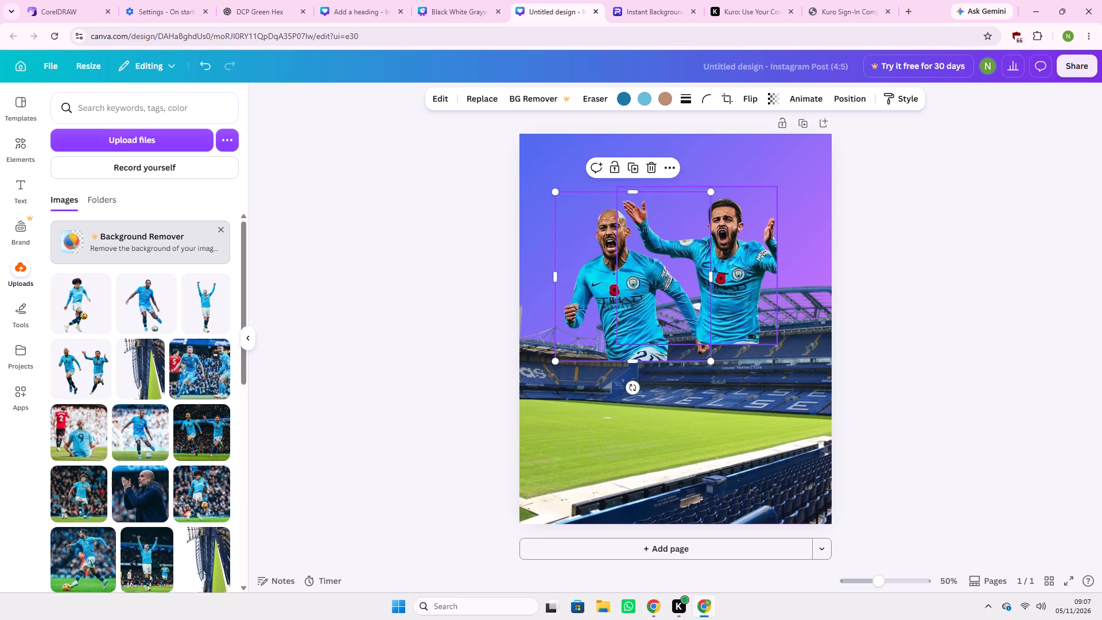
# Send the right-hand player's image backward two levels, behind the left-hand player and the stadium.
pyautogui.click(759, 293)
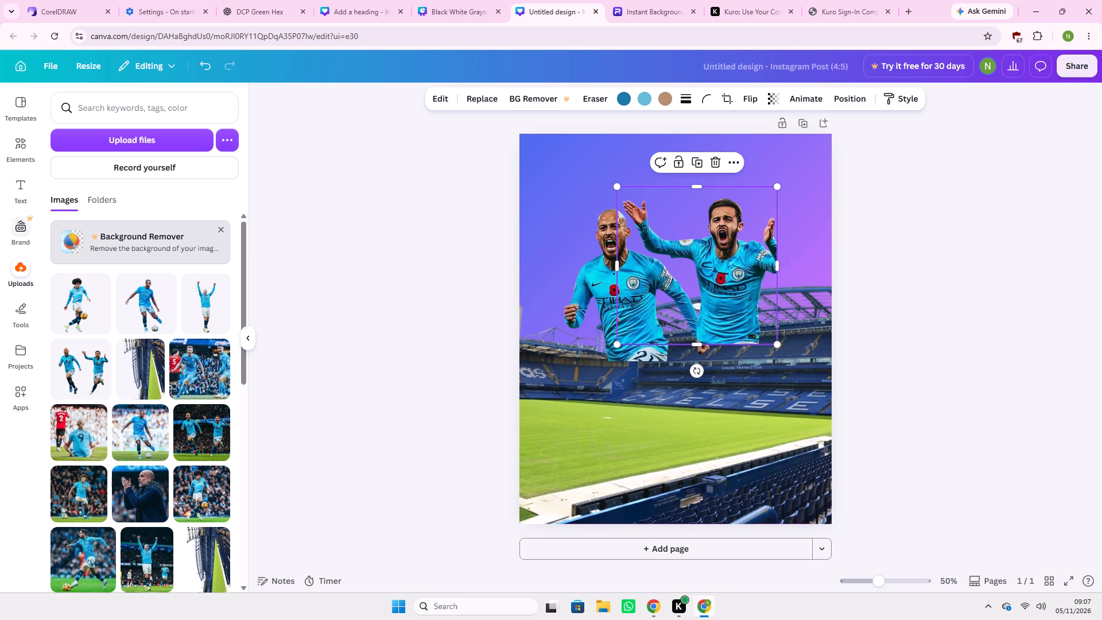
pyautogui.moveTo(726, 295); pyautogui.dragTo(720, 296, button='right')
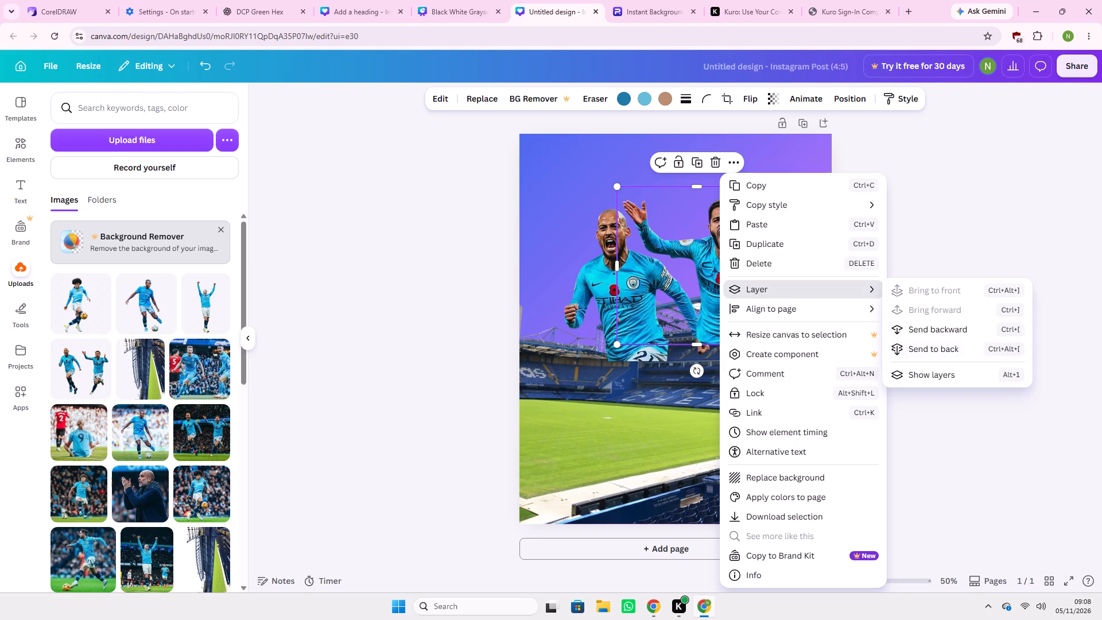
pyautogui.click(931, 332)
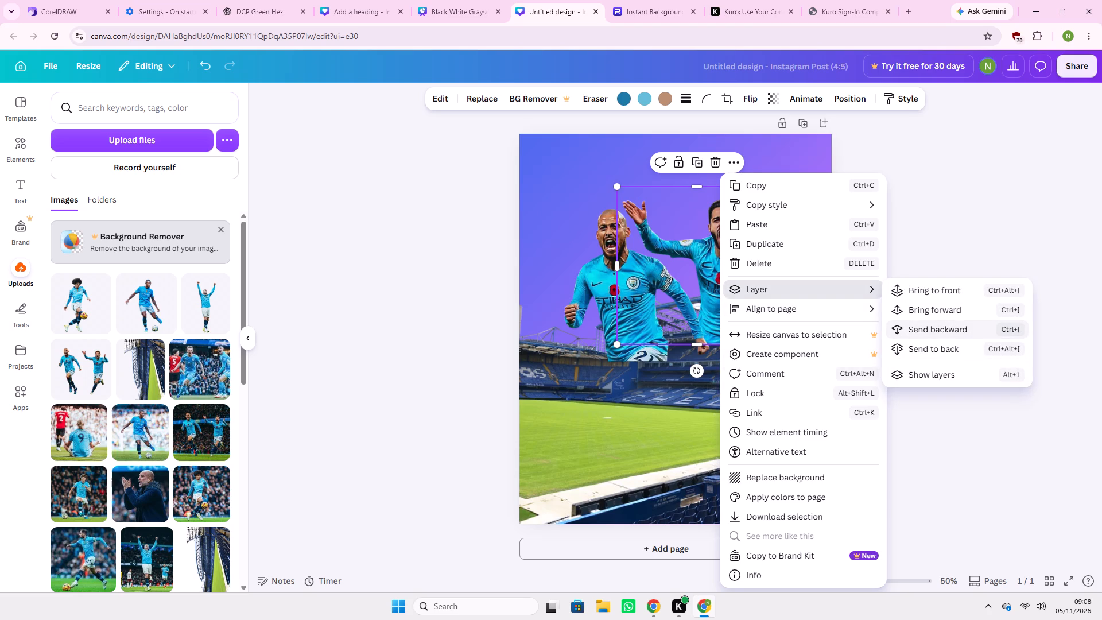
pyautogui.click(932, 332)
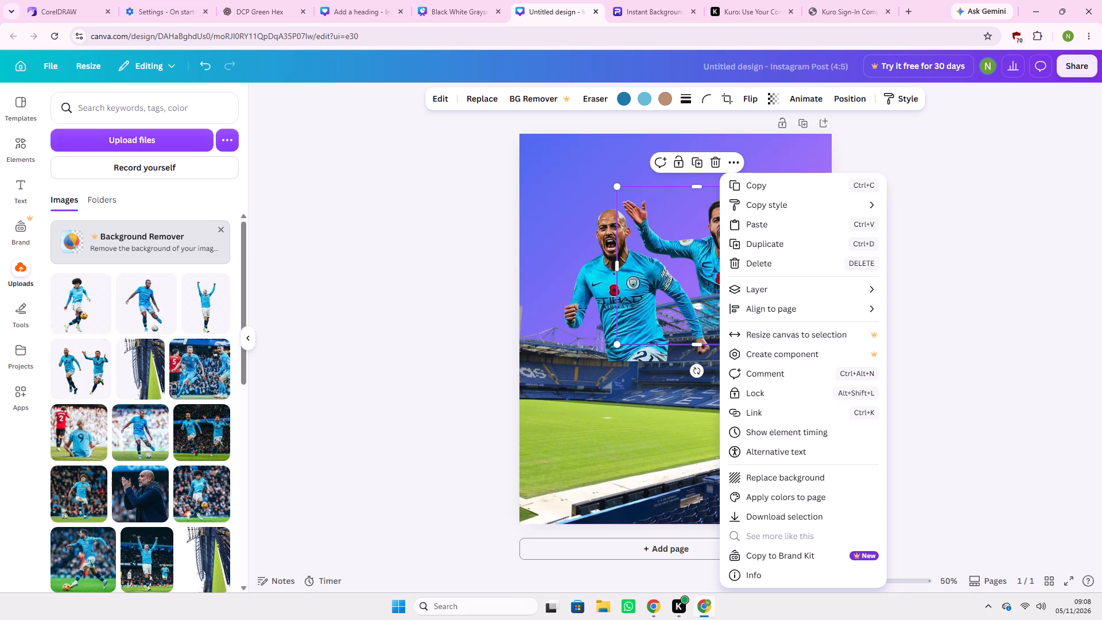
# Send the left-hand player's image backward one level, behind the stadium image.
pyautogui.click(621, 316)
pyautogui.click(599, 307)
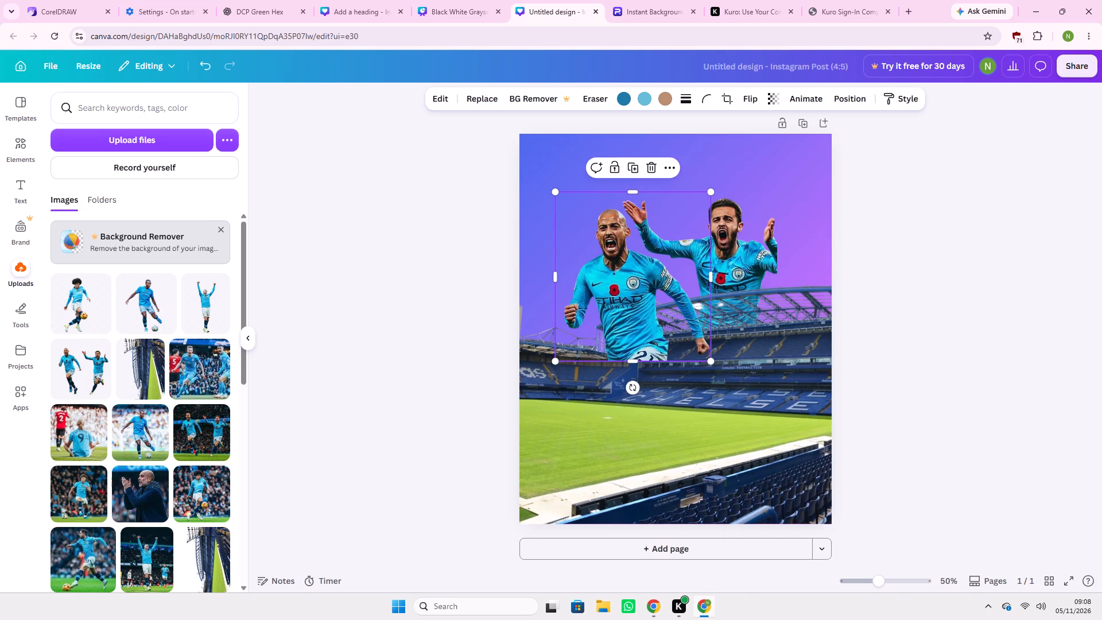
pyautogui.rightClick(648, 294)
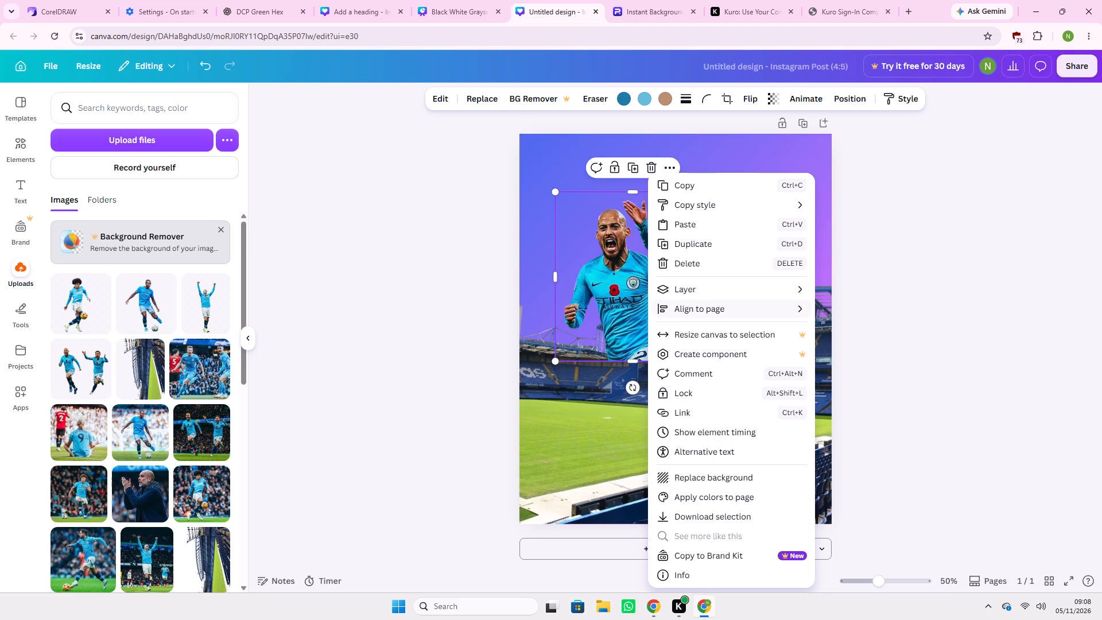
pyautogui.click(864, 332)
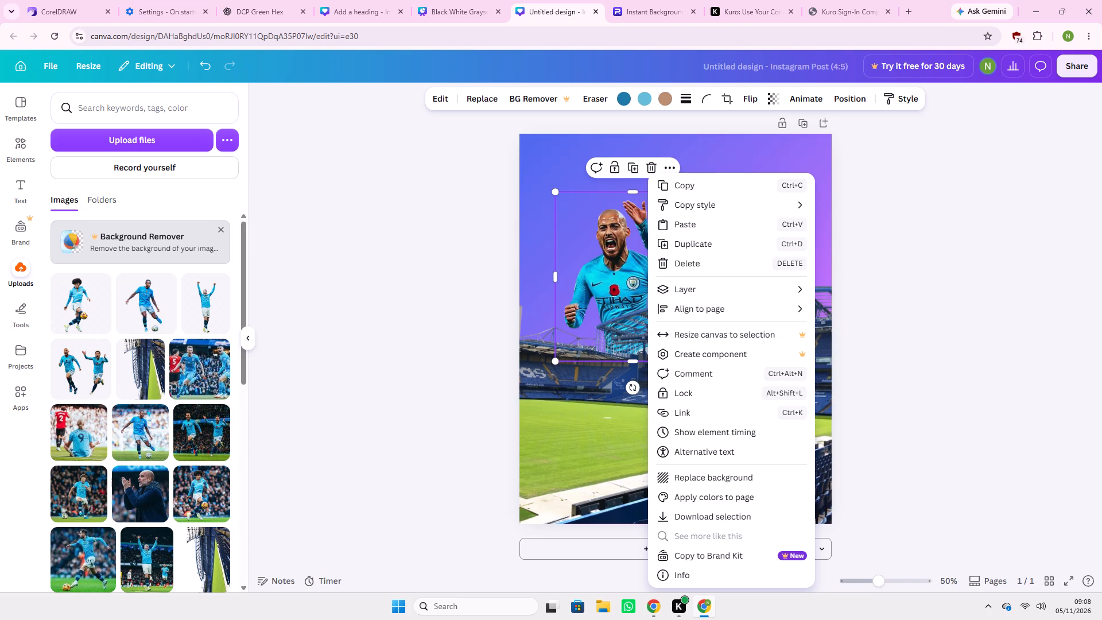
pyautogui.click(568, 406)
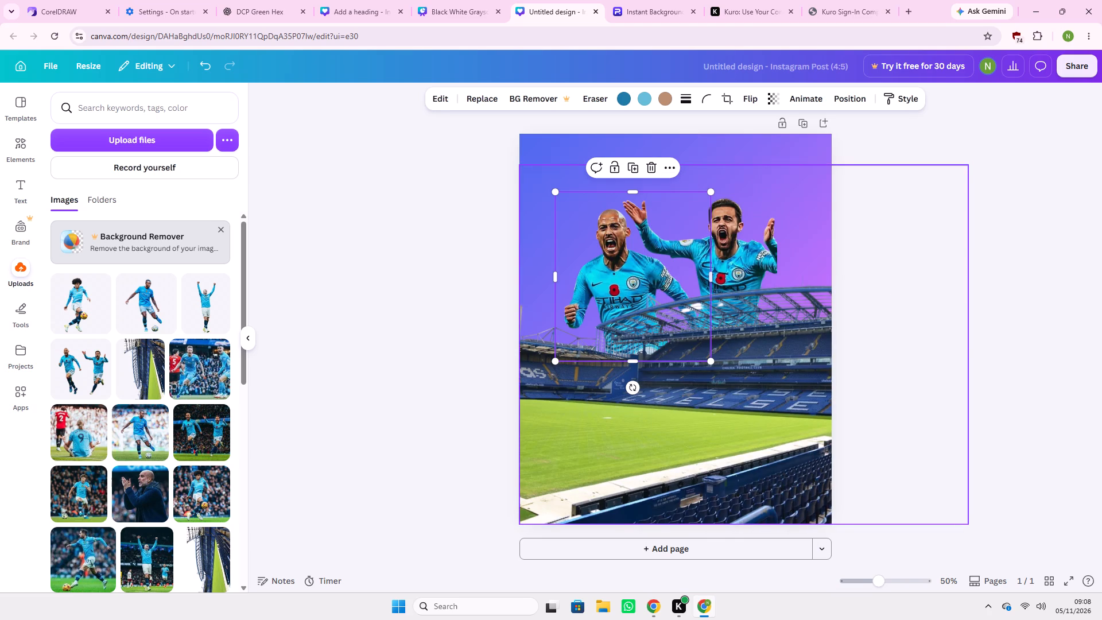
pyautogui.moveTo(722, 280); pyautogui.dragTo(717, 280)
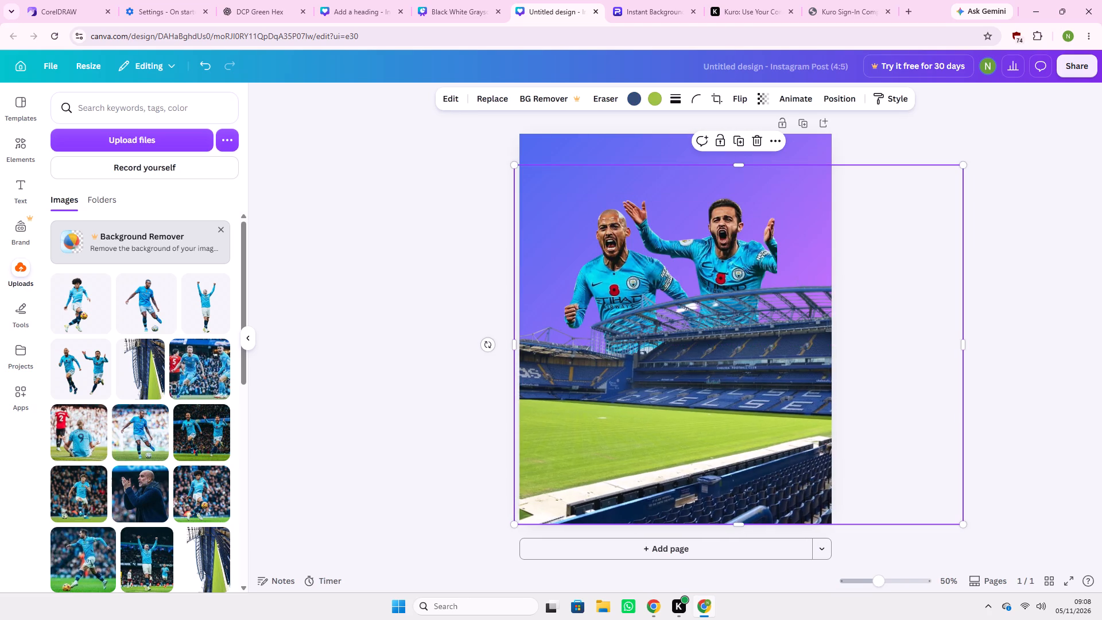
pyautogui.hotkey('ctrl', 'z')
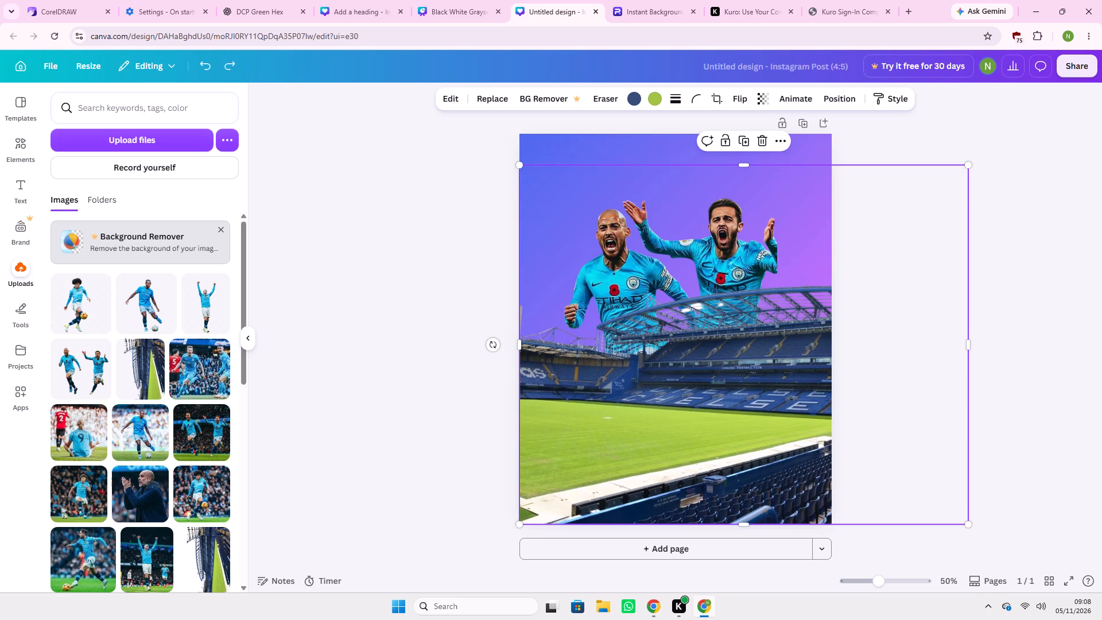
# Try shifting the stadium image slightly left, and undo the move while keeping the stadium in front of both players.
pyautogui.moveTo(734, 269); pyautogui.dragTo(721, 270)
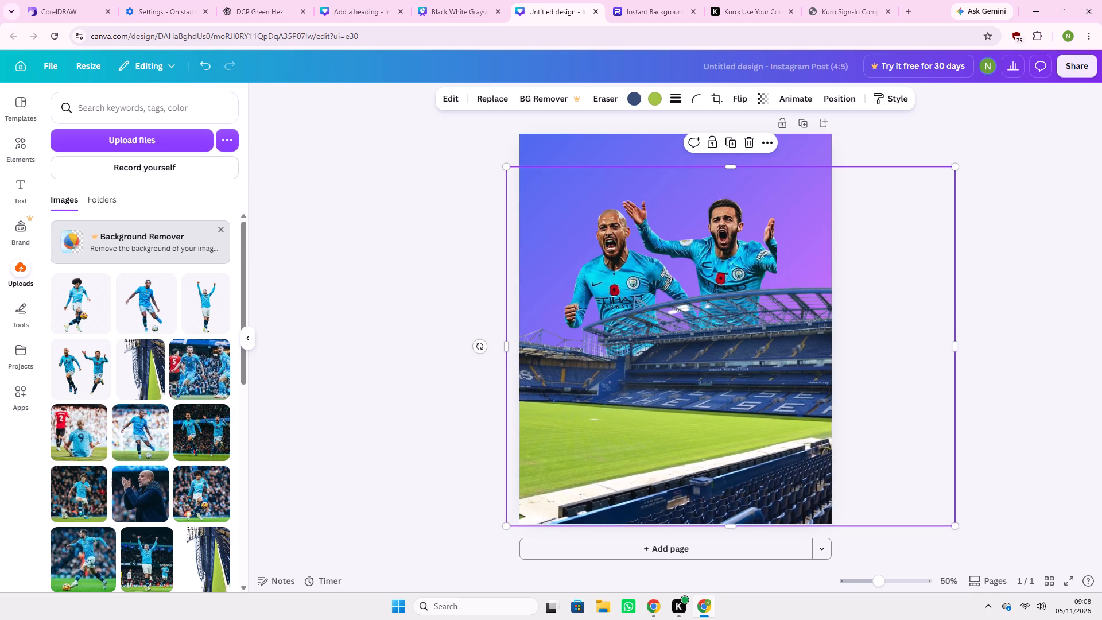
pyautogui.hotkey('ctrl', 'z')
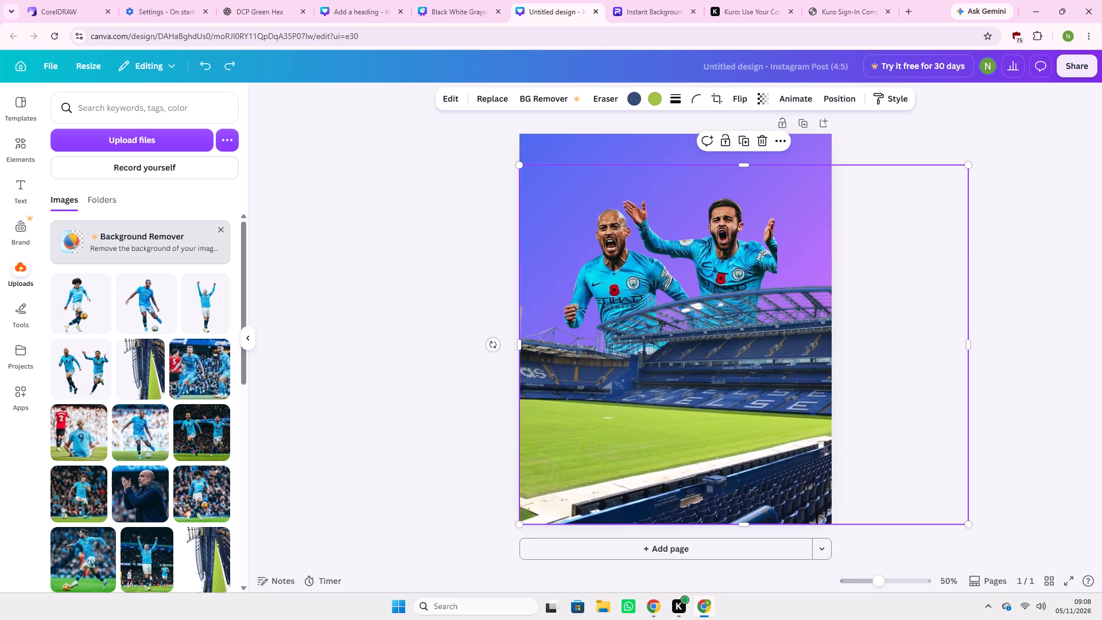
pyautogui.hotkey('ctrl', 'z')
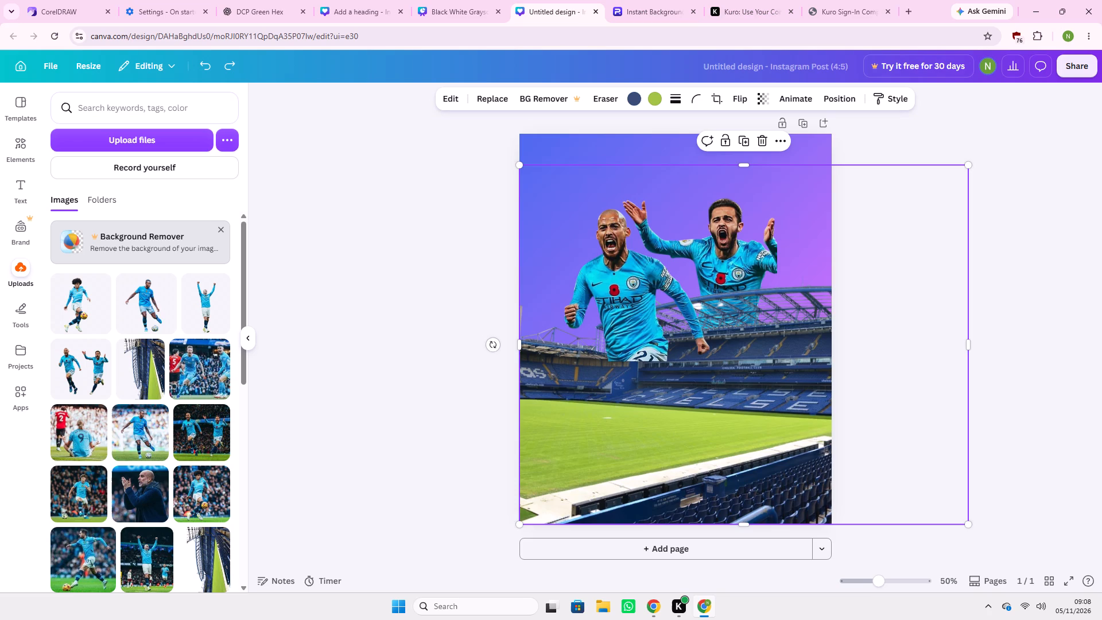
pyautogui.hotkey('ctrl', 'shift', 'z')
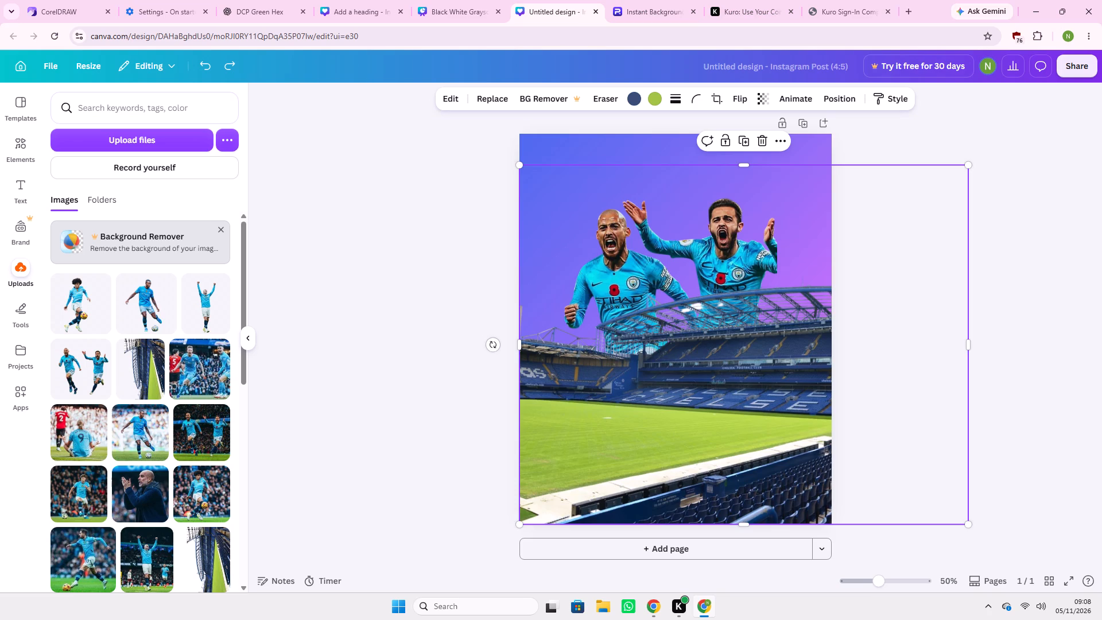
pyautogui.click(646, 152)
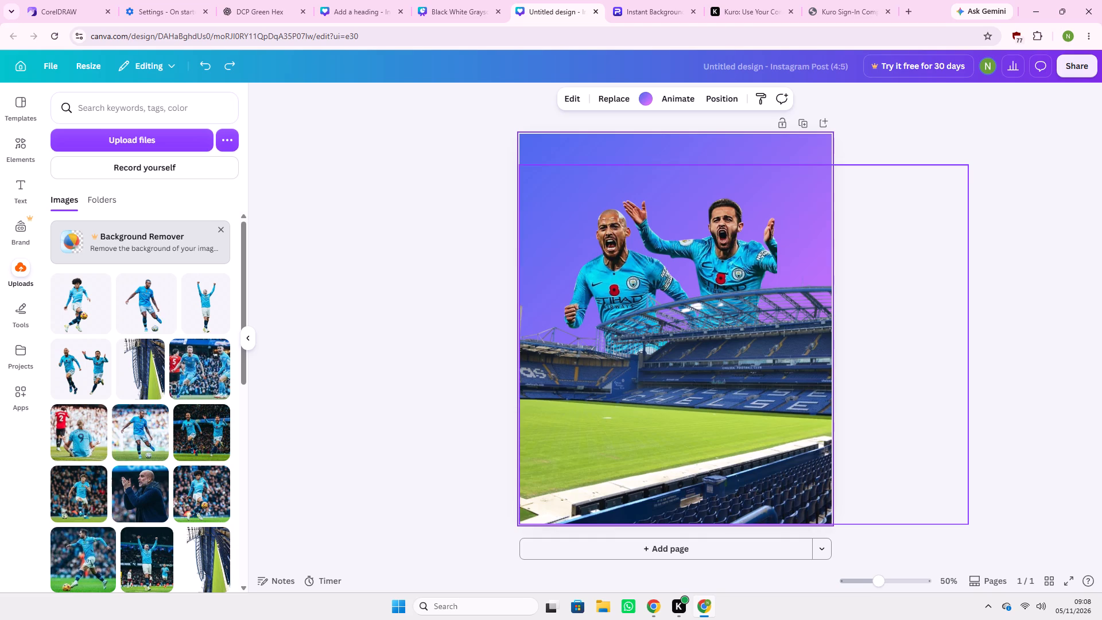
# Show the layers and move the right-hand player's layer up between the stadium layer and the left-hand player's layer.
pyautogui.rightClick(713, 235)
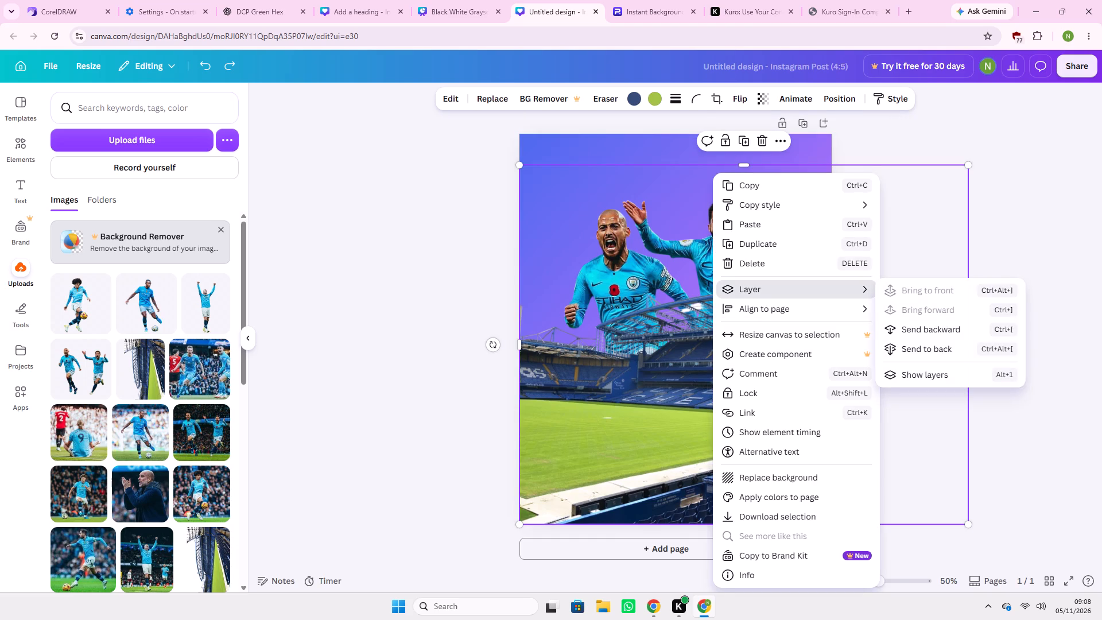
pyautogui.click(957, 371)
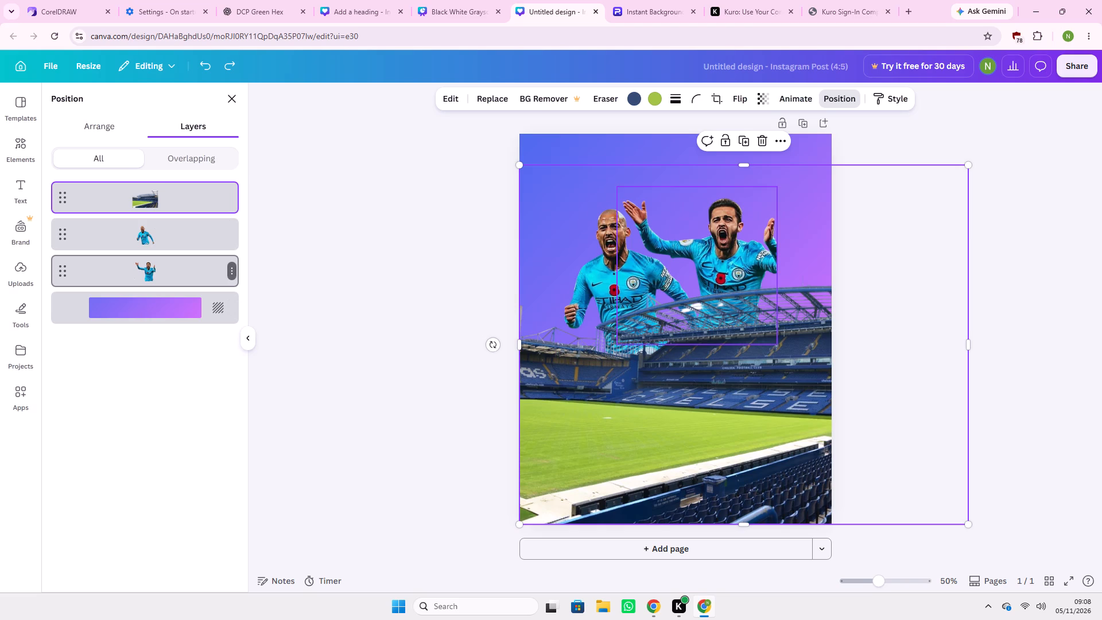
pyautogui.moveTo(159, 272); pyautogui.dragTo(168, 247)
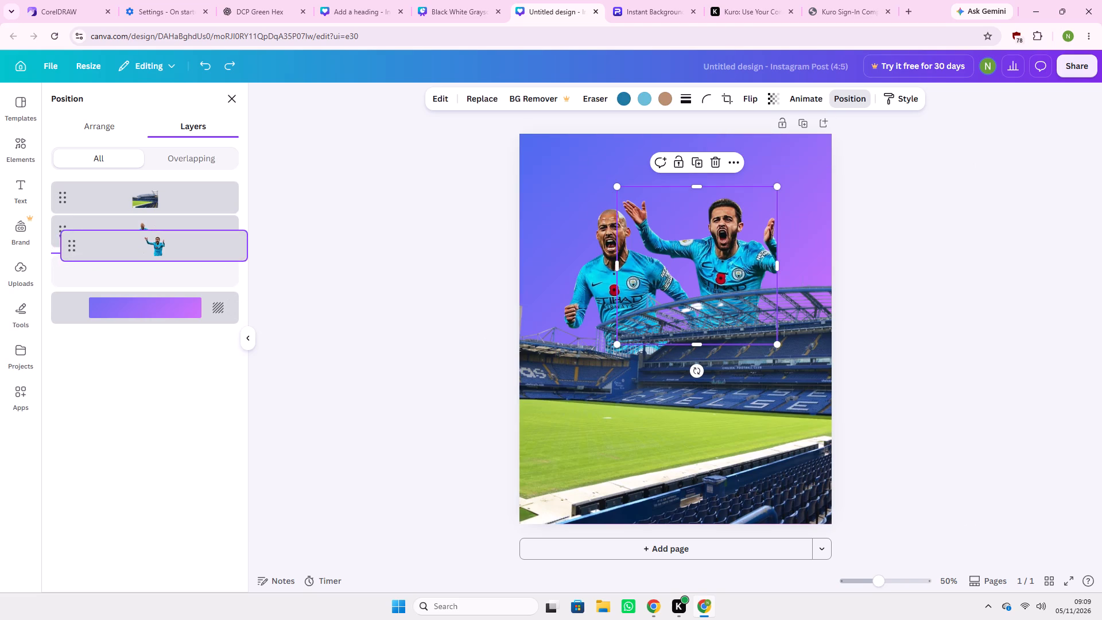
pyautogui.moveTo(168, 247); pyautogui.dragTo(169, 237)
pyautogui.click(170, 233)
pyautogui.moveTo(156, 269); pyautogui.dragTo(157, 259)
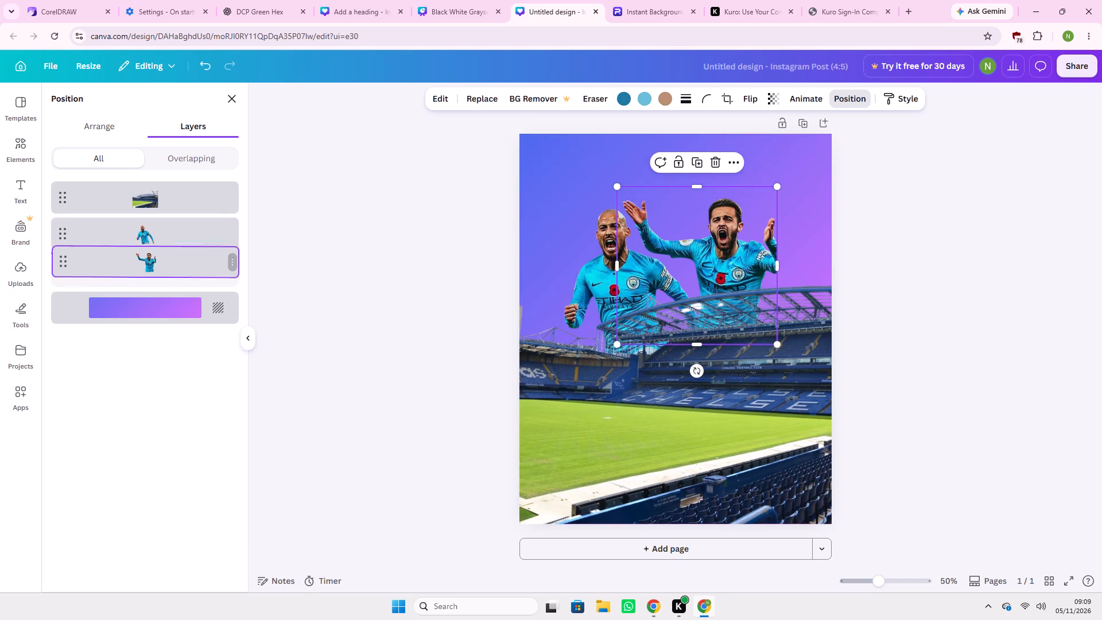
pyautogui.moveTo(157, 259); pyautogui.dragTo(165, 223)
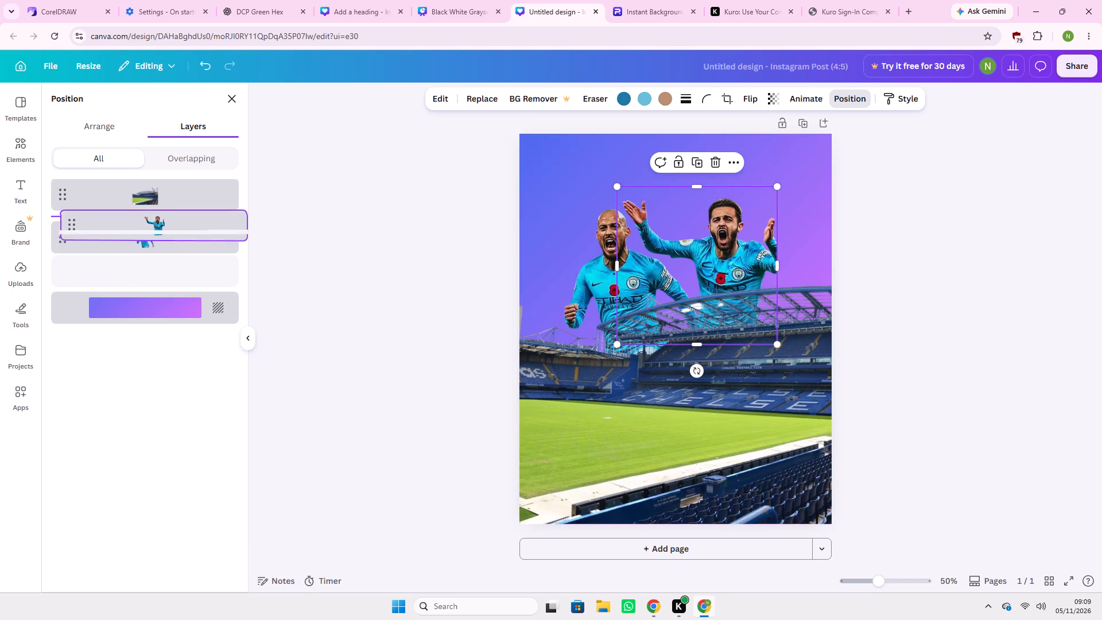
# Reorder the layers so the right-hand player sits directly below the stadium and above the left-hand player.
pyautogui.moveTo(165, 223); pyautogui.dragTo(163, 209)
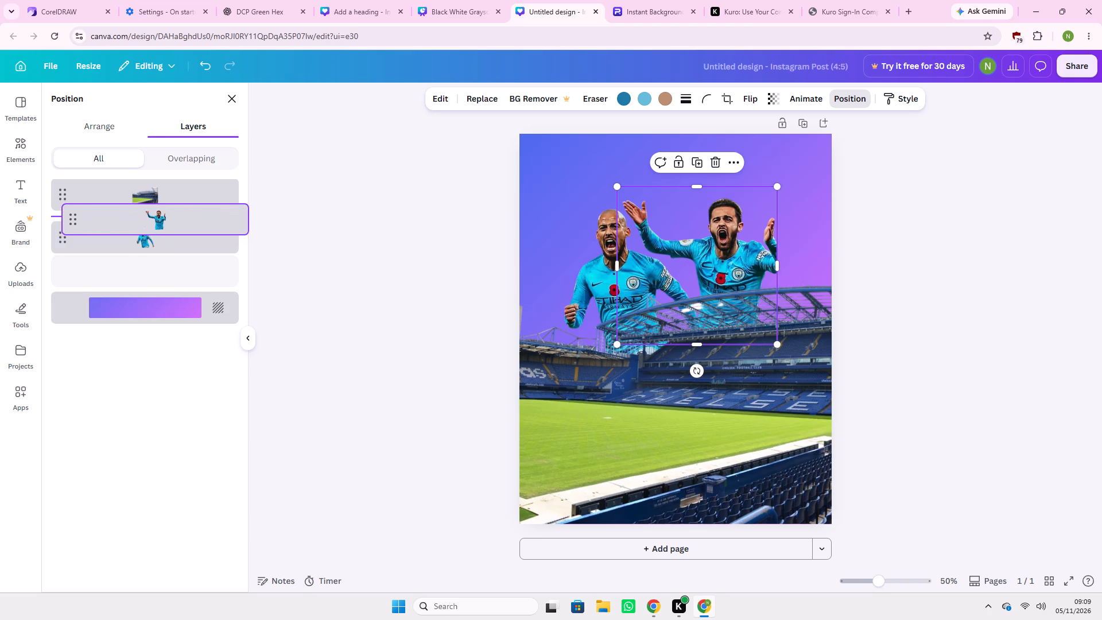
pyautogui.moveTo(163, 209); pyautogui.dragTo(166, 201)
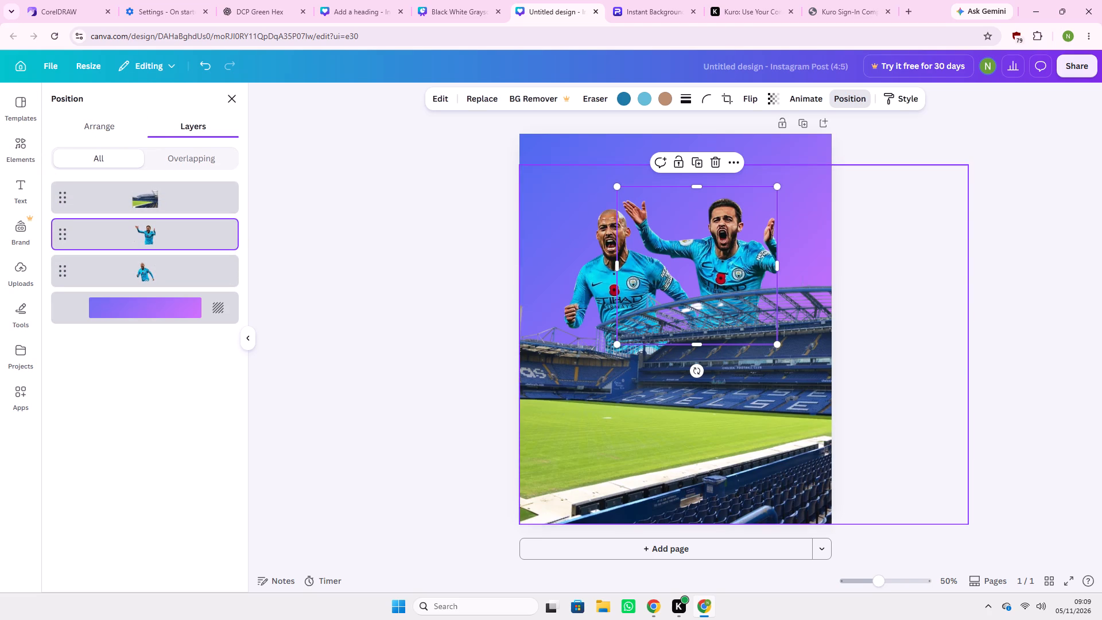
# Move the left-hand player's image up and slightly right, partly behind the other player's raised hand.
pyautogui.click(166, 268)
pyautogui.moveTo(631, 277); pyautogui.dragTo(645, 261)
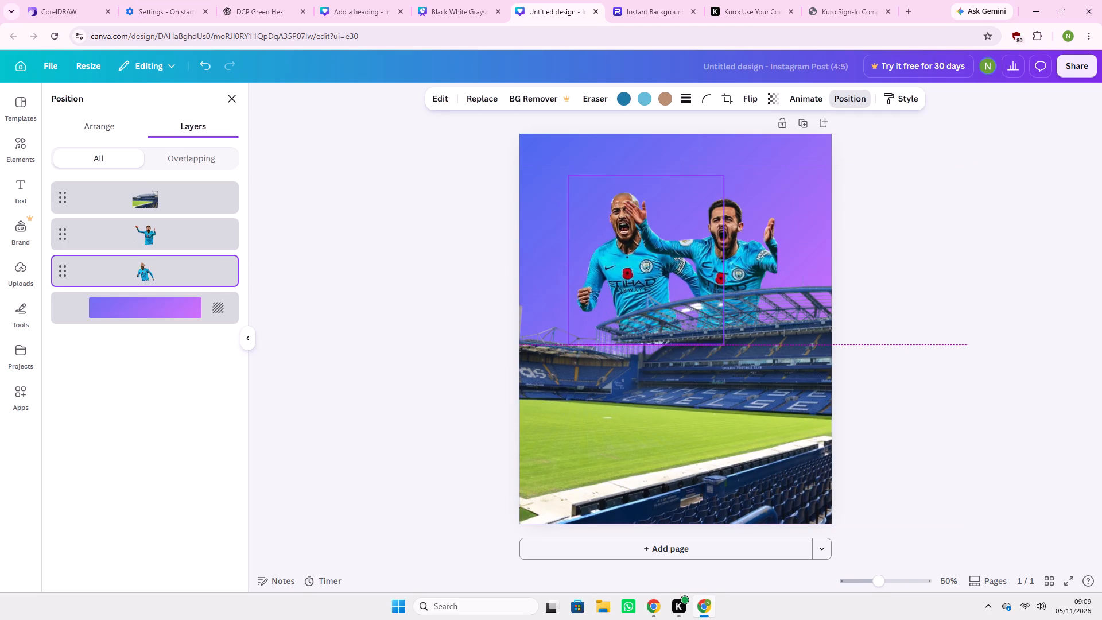
pyautogui.moveTo(645, 261); pyautogui.dragTo(641, 250)
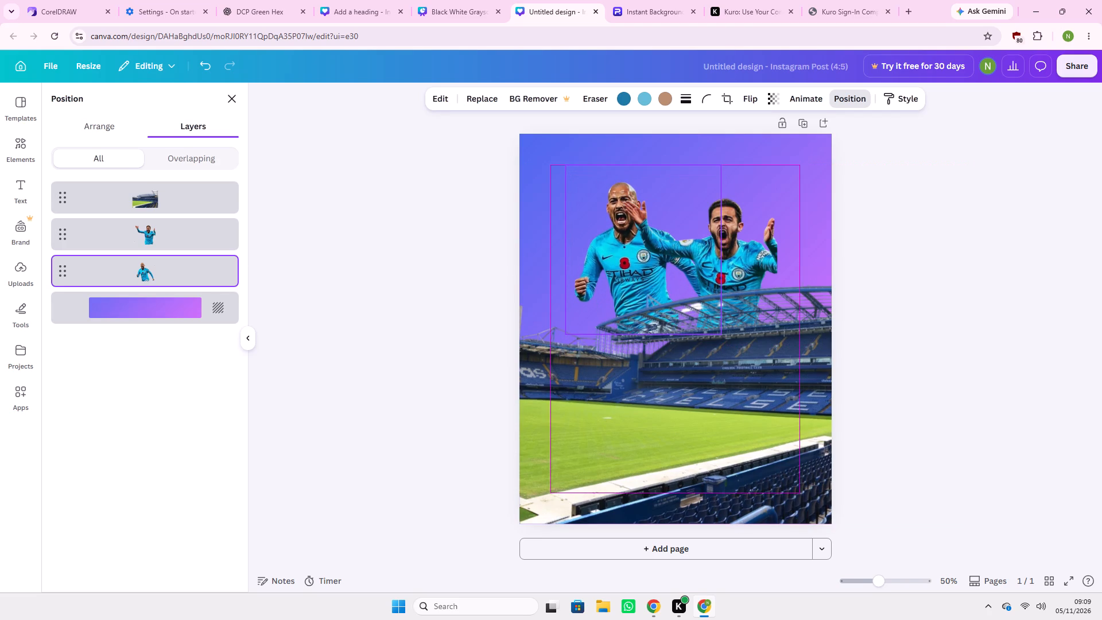
pyautogui.moveTo(641, 250); pyautogui.dragTo(641, 254)
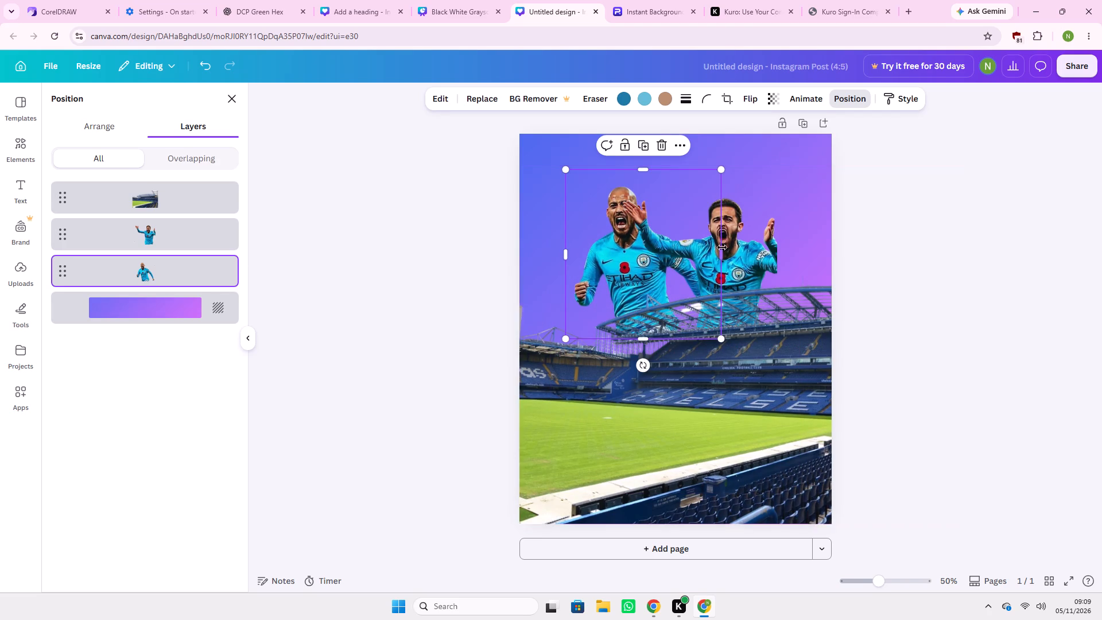
# Scale the right-hand player's image down slightly, keeping its lower-left corner in place.
pyautogui.click(191, 234)
pyautogui.click(743, 227)
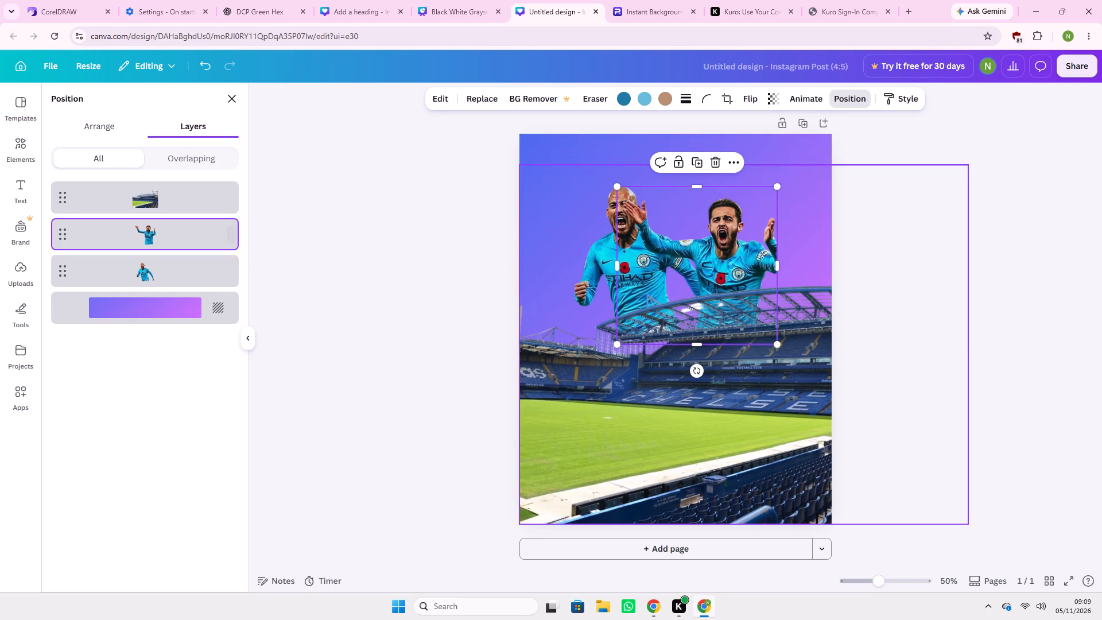
pyautogui.click(734, 248)
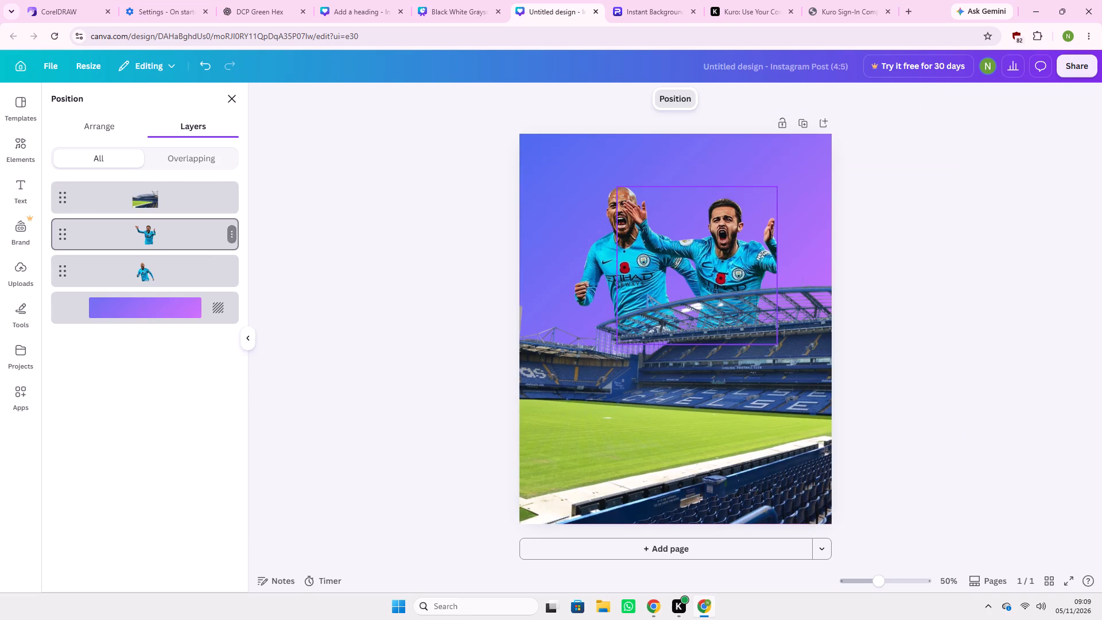
pyautogui.click(114, 227)
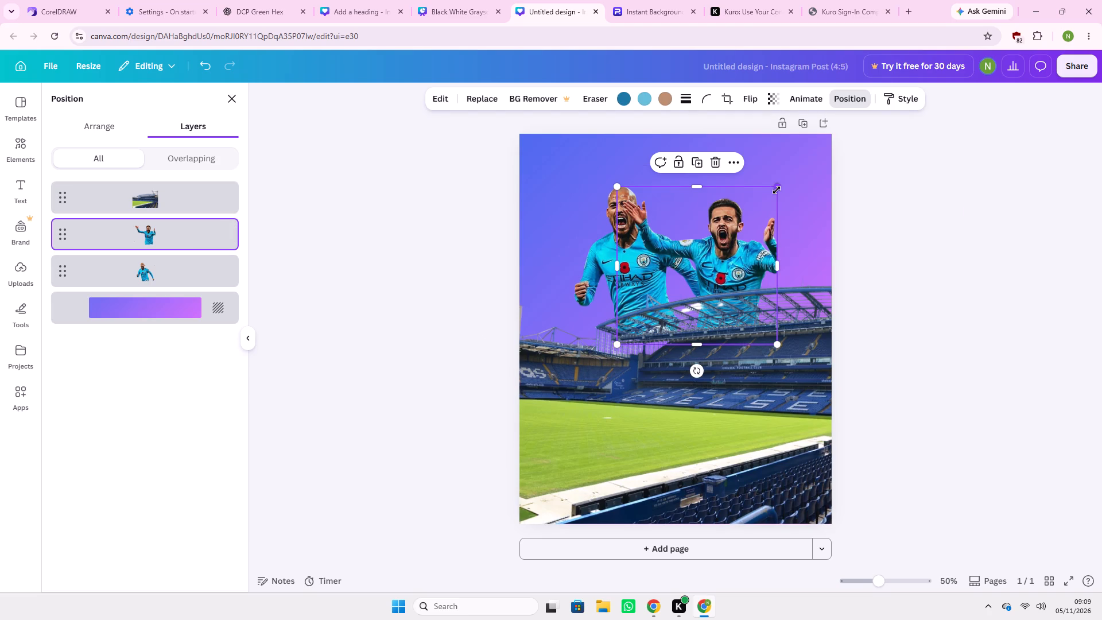
pyautogui.moveTo(777, 190); pyautogui.dragTo(783, 177)
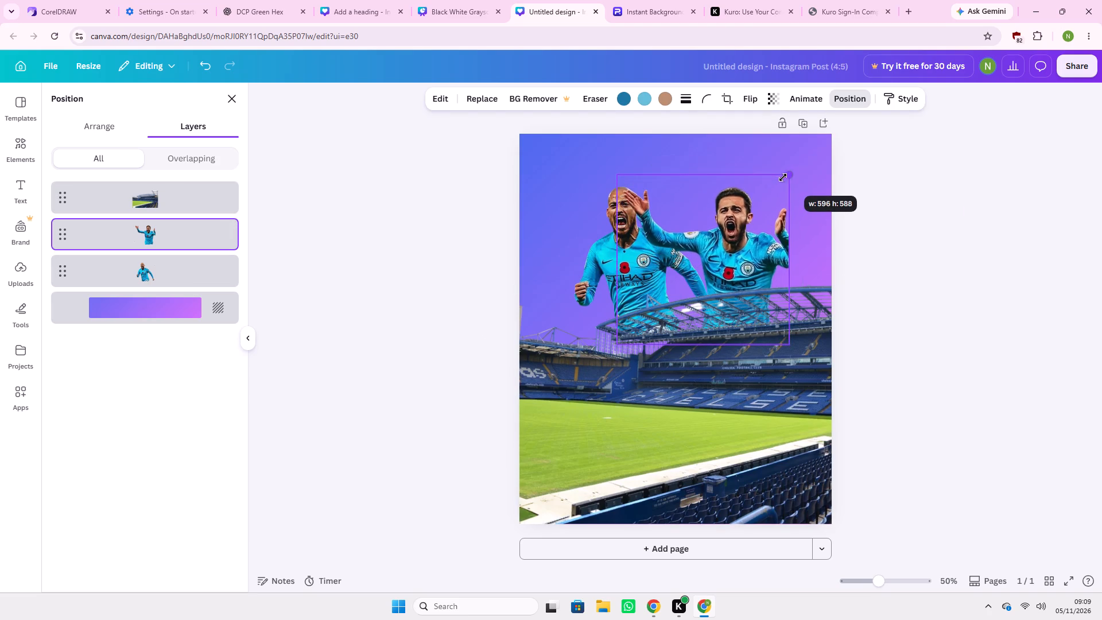
pyautogui.moveTo(783, 177); pyautogui.dragTo(755, 193)
# Scale the bald left-hand player's image down from its upper-left corner, keeping the lower-right corner in place.
pyautogui.click(185, 276)
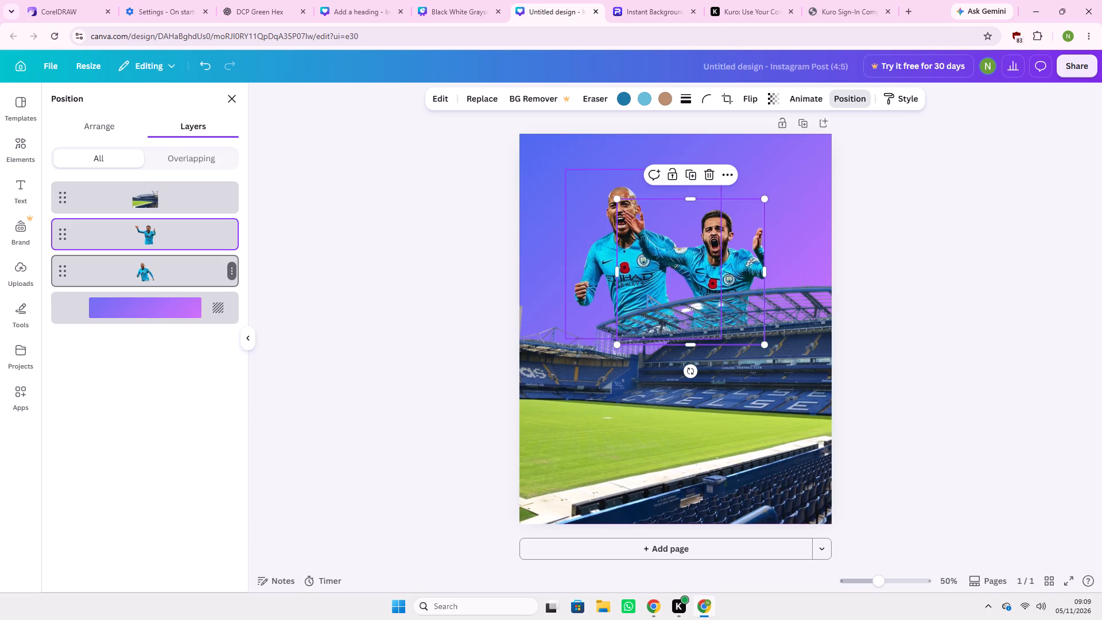
pyautogui.click(595, 211)
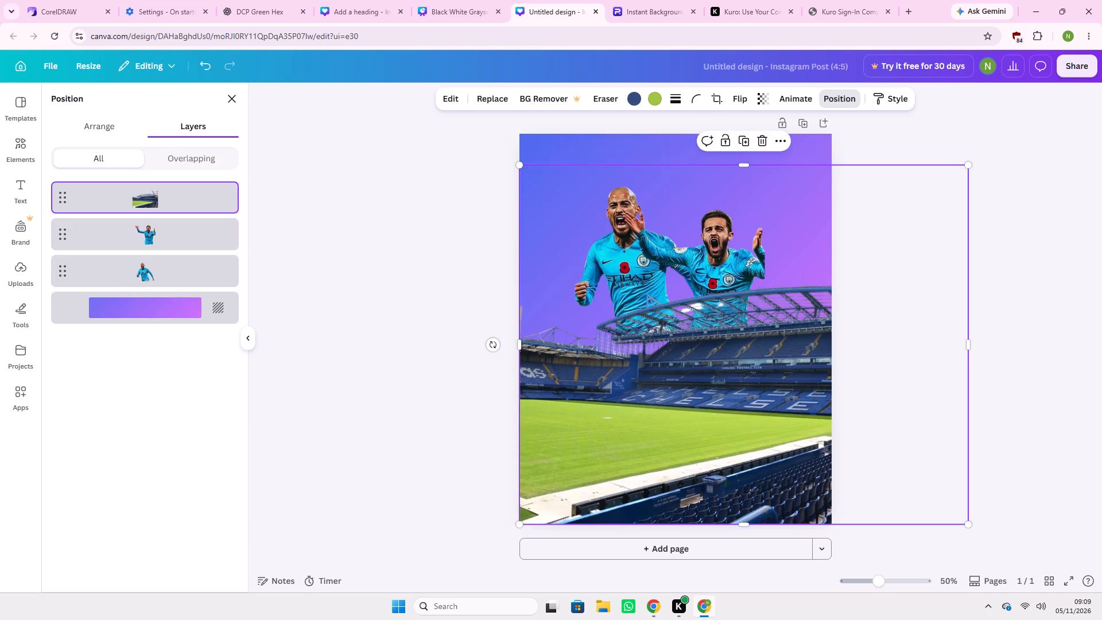
pyautogui.click(128, 277)
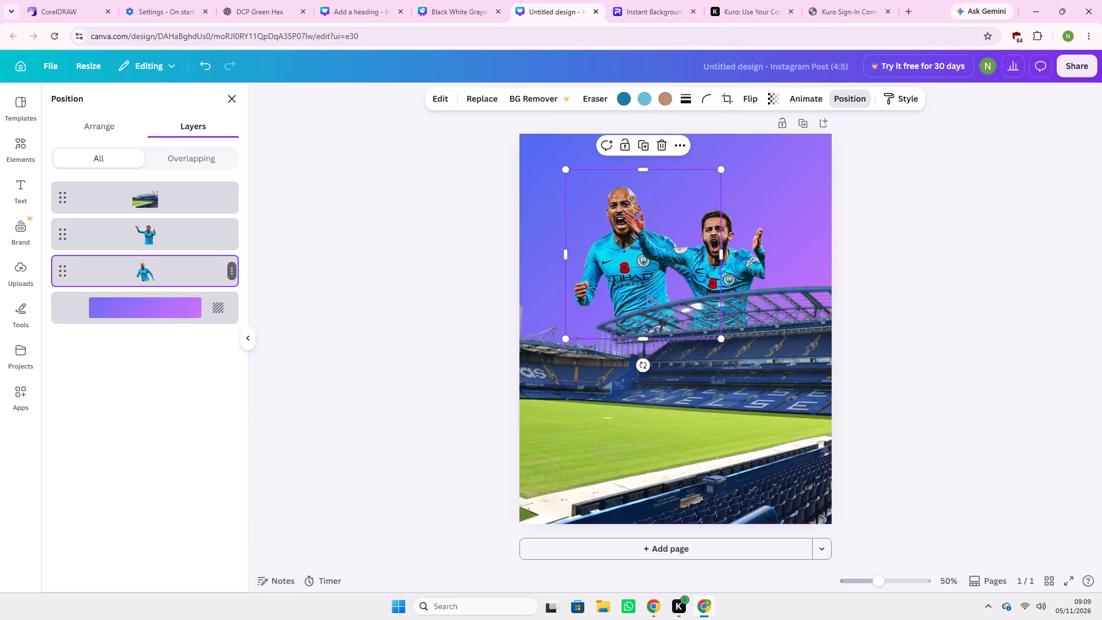
pyautogui.moveTo(566, 170); pyautogui.dragTo(572, 199)
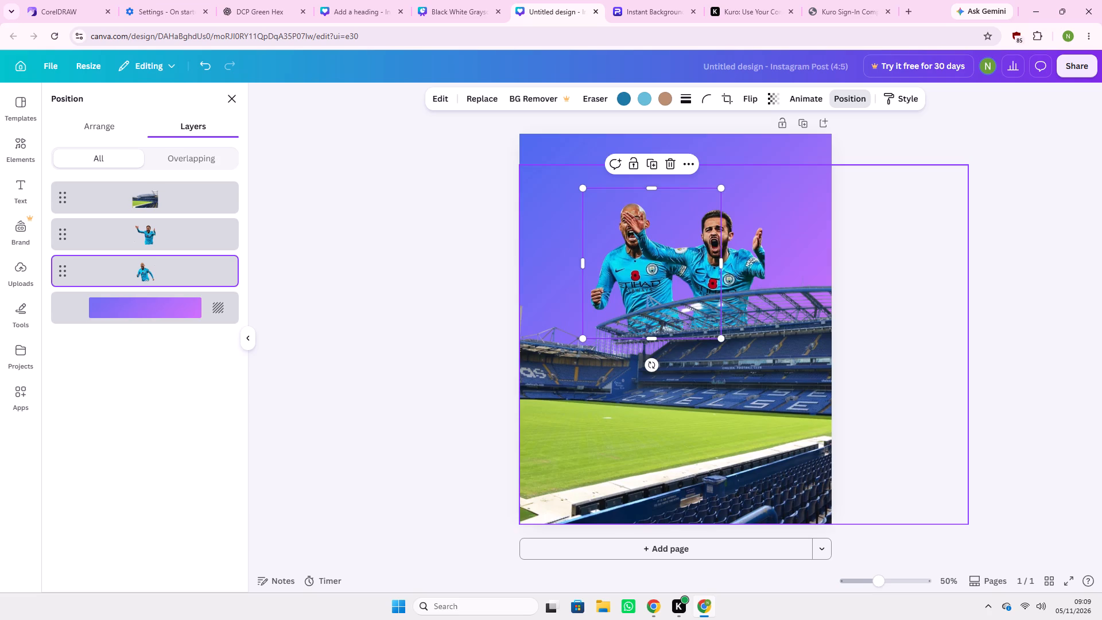
# Move the bald player's image right and slightly up, so he stands close behind the other player's raised arm.
pyautogui.moveTo(642, 264); pyautogui.dragTo(661, 265)
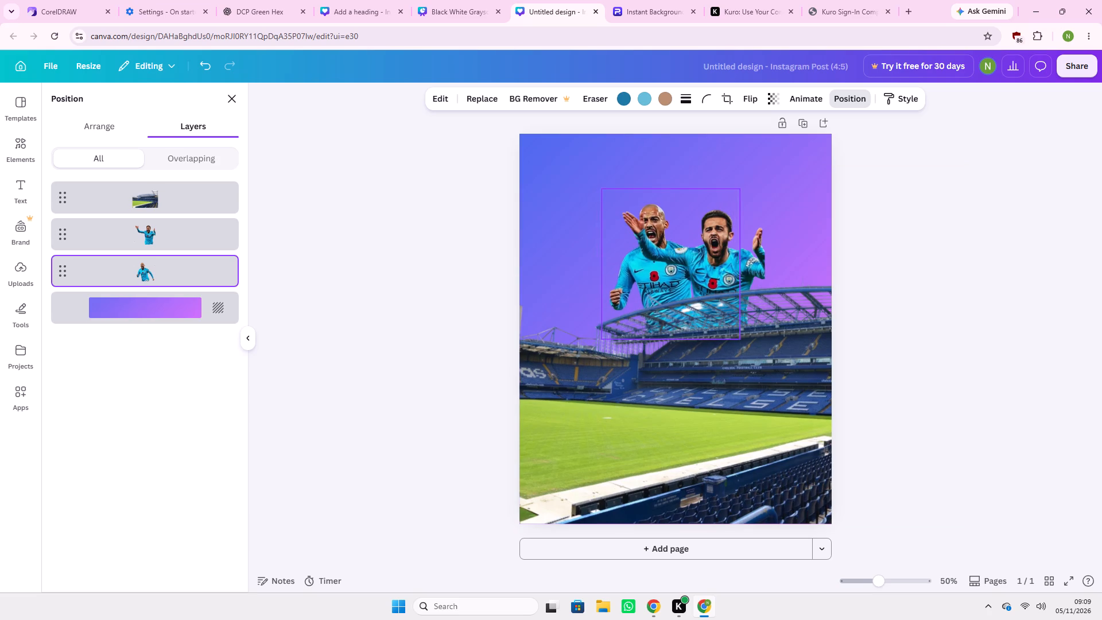
pyautogui.moveTo(661, 265); pyautogui.dragTo(672, 260)
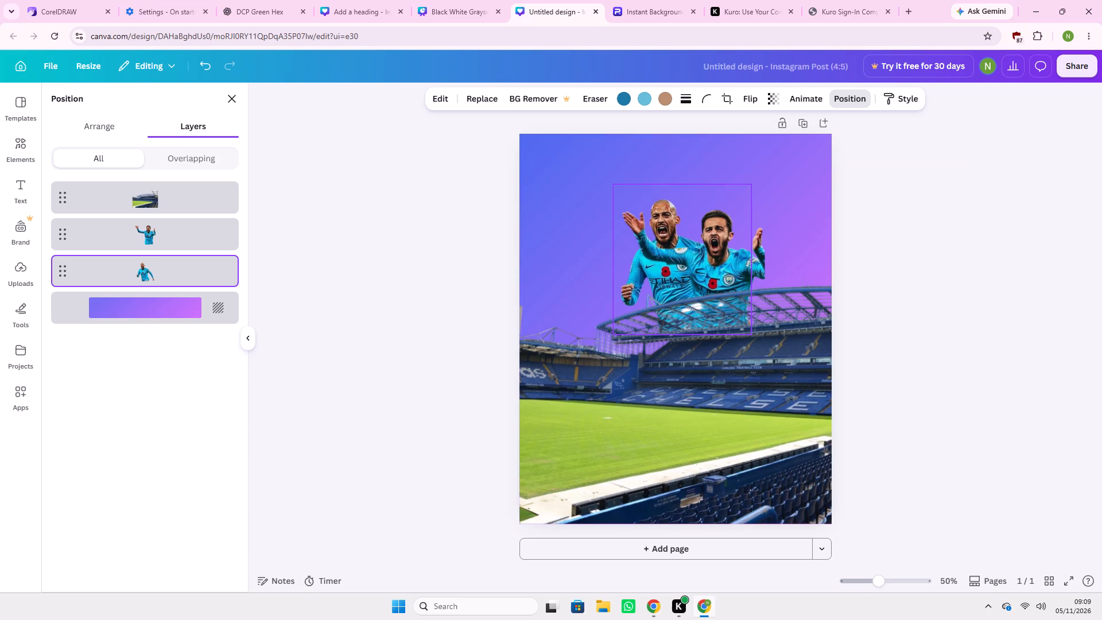
pyautogui.moveTo(672, 260); pyautogui.dragTo(672, 257)
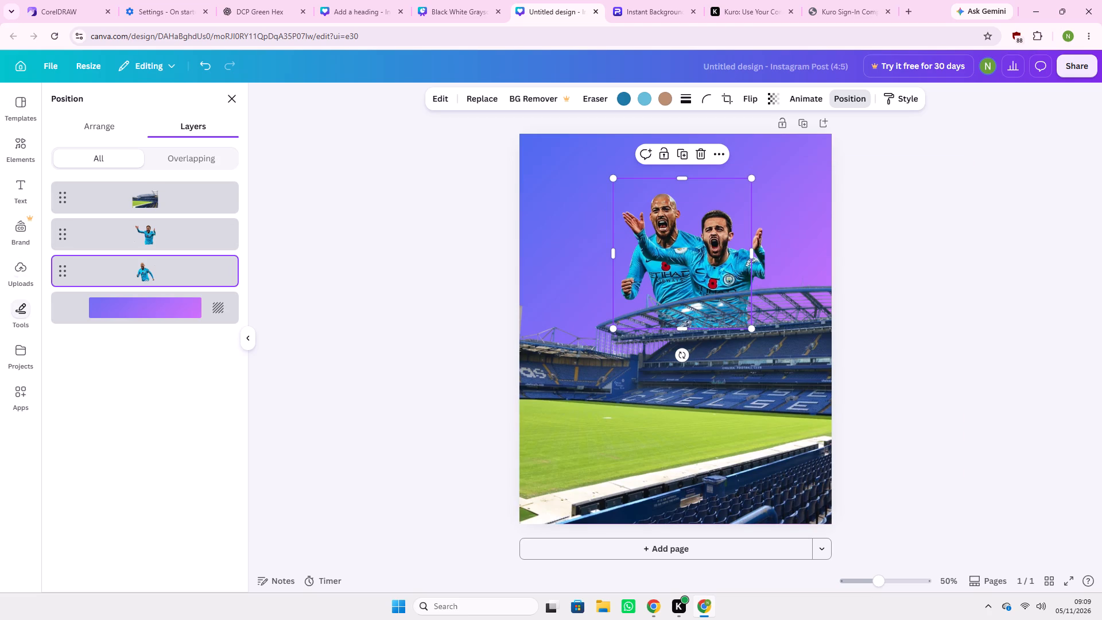
# Add the uploaded cut-out of the player with both arms raised to the poster.
pyautogui.click(20, 270)
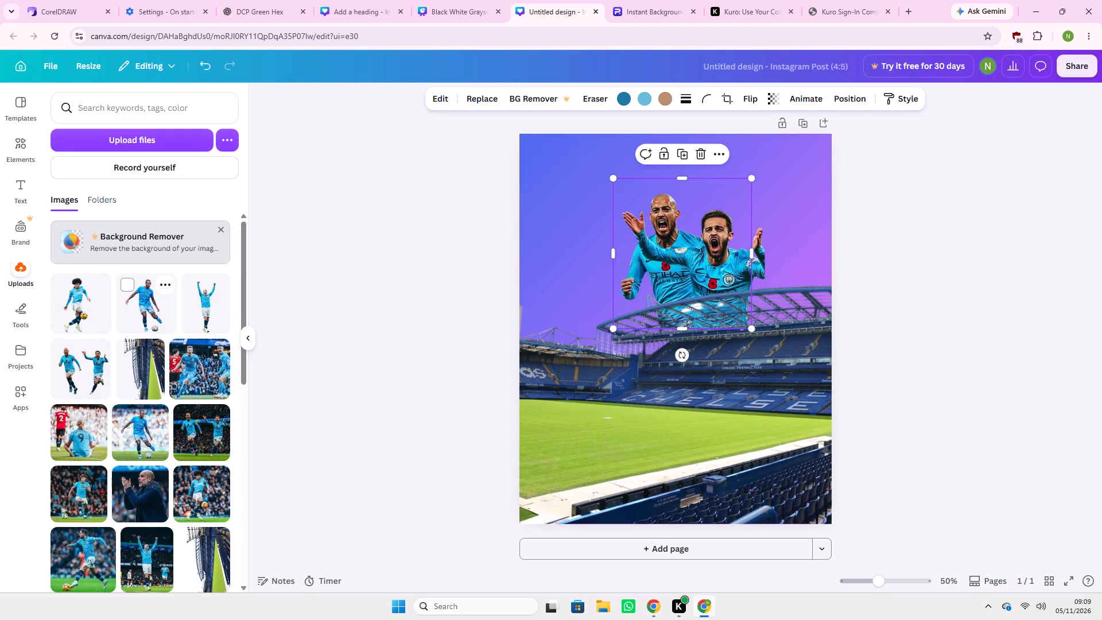
pyautogui.moveTo(205, 311); pyautogui.dragTo(579, 322)
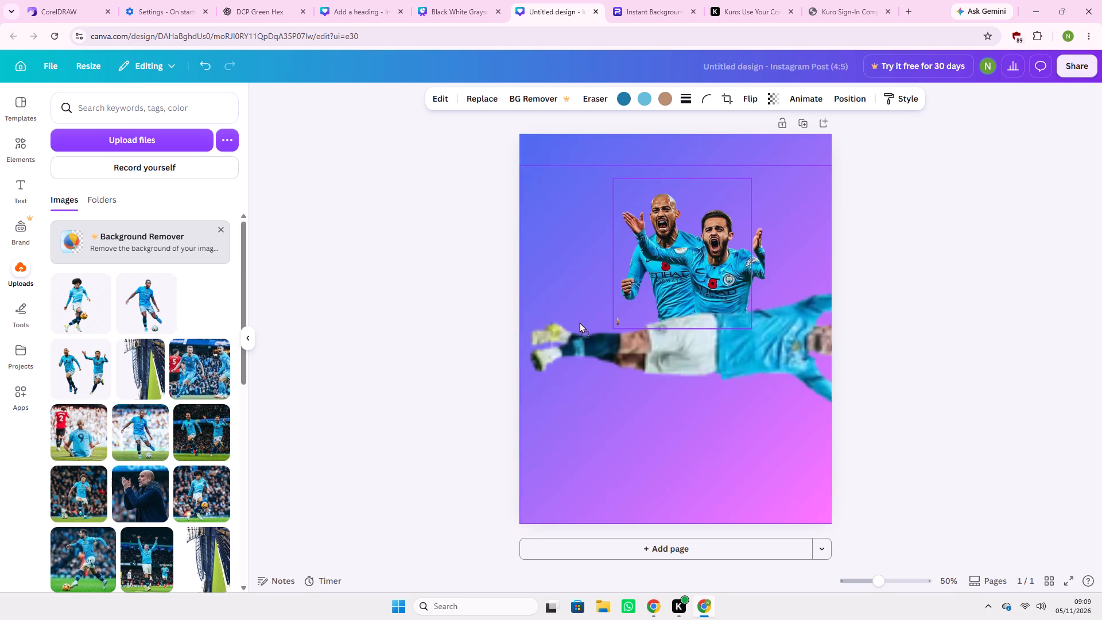
pyautogui.moveTo(579, 322); pyautogui.dragTo(570, 347)
pyautogui.moveTo(570, 347); pyautogui.dragTo(562, 158)
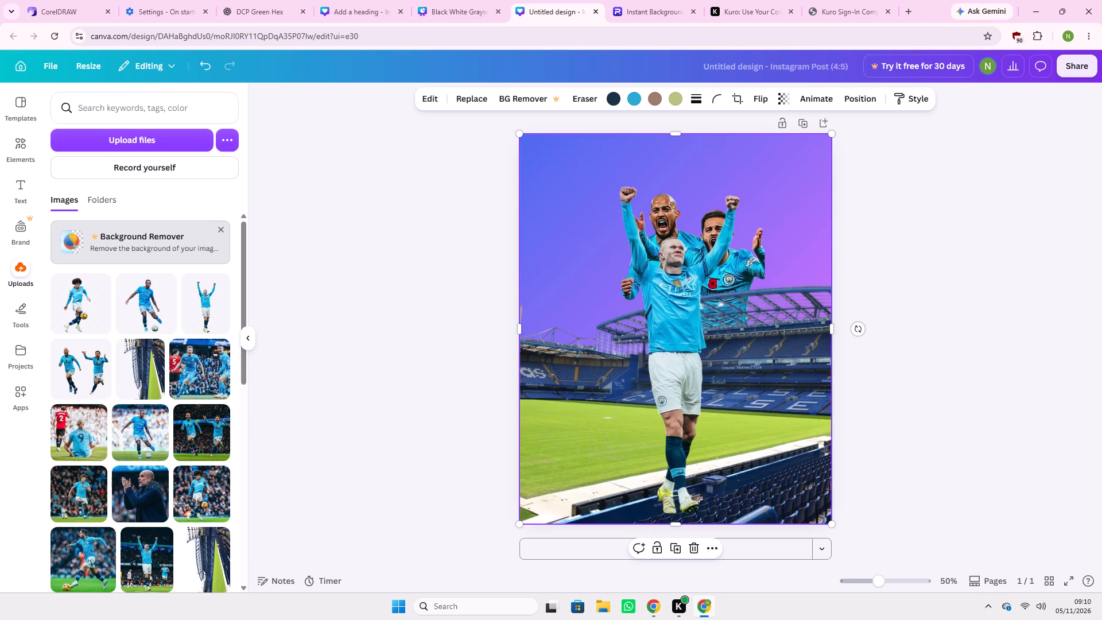
# Move the arms-raised player's image down and to the left, so he stands in front of the pair's left side.
pyautogui.click(673, 375)
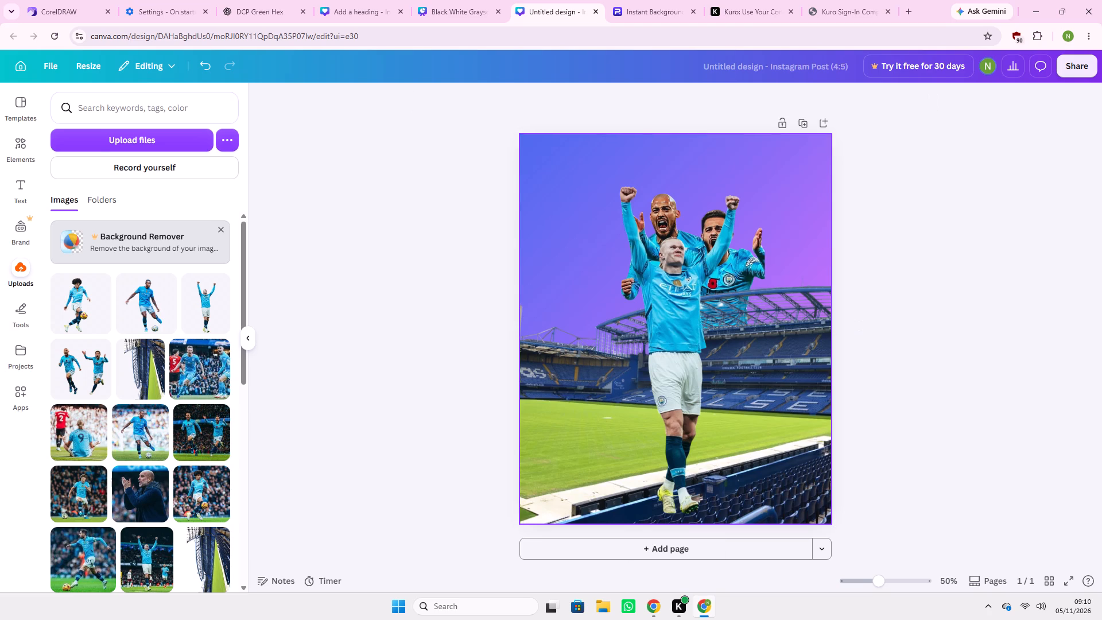
pyautogui.moveTo(672, 356); pyautogui.dragTo(673, 332)
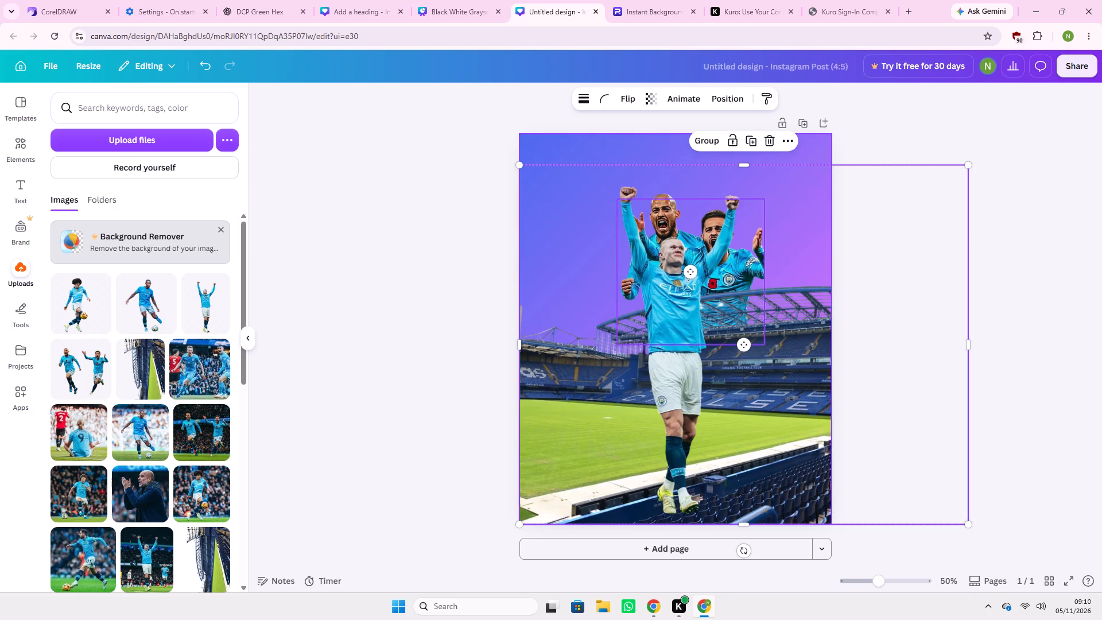
pyautogui.click(677, 396)
pyautogui.click(677, 414)
pyautogui.click(672, 442)
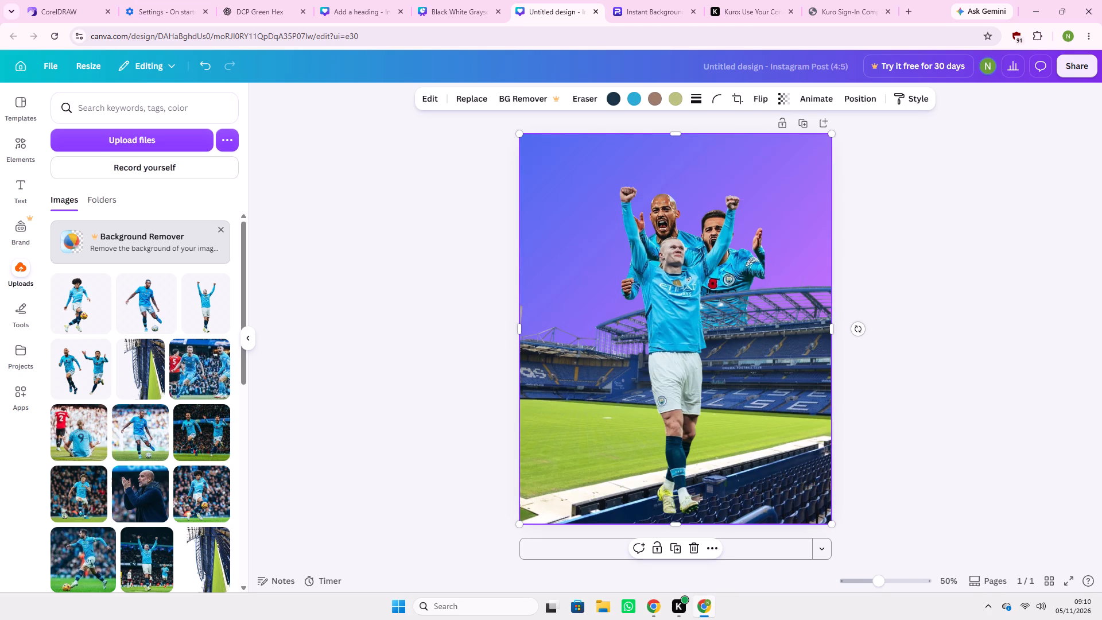
pyautogui.moveTo(666, 404); pyautogui.dragTo(637, 444)
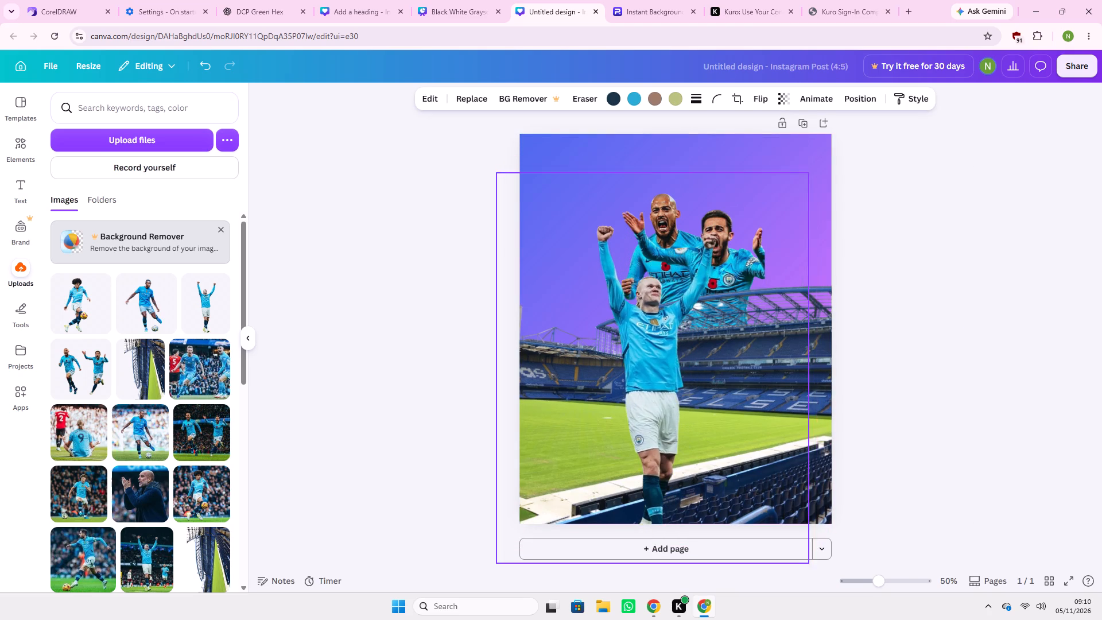
pyautogui.moveTo(637, 444); pyautogui.dragTo(617, 439)
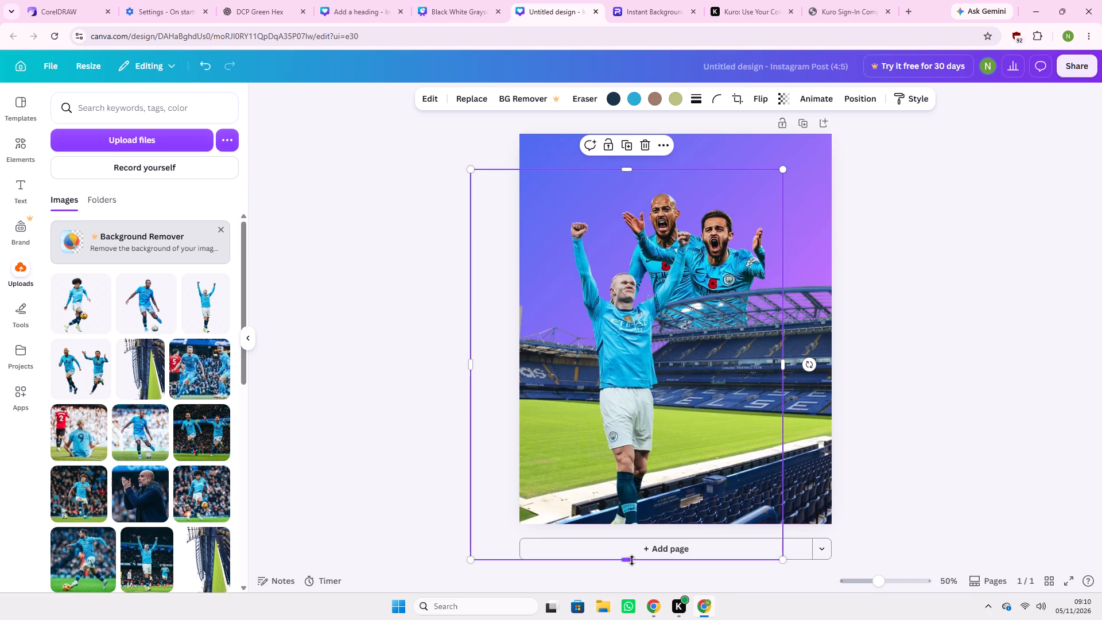
# Crop the arms-raised player's image at the waist and just above the fists, to a height of about 594.
pyautogui.moveTo(632, 560); pyautogui.dragTo(642, 452)
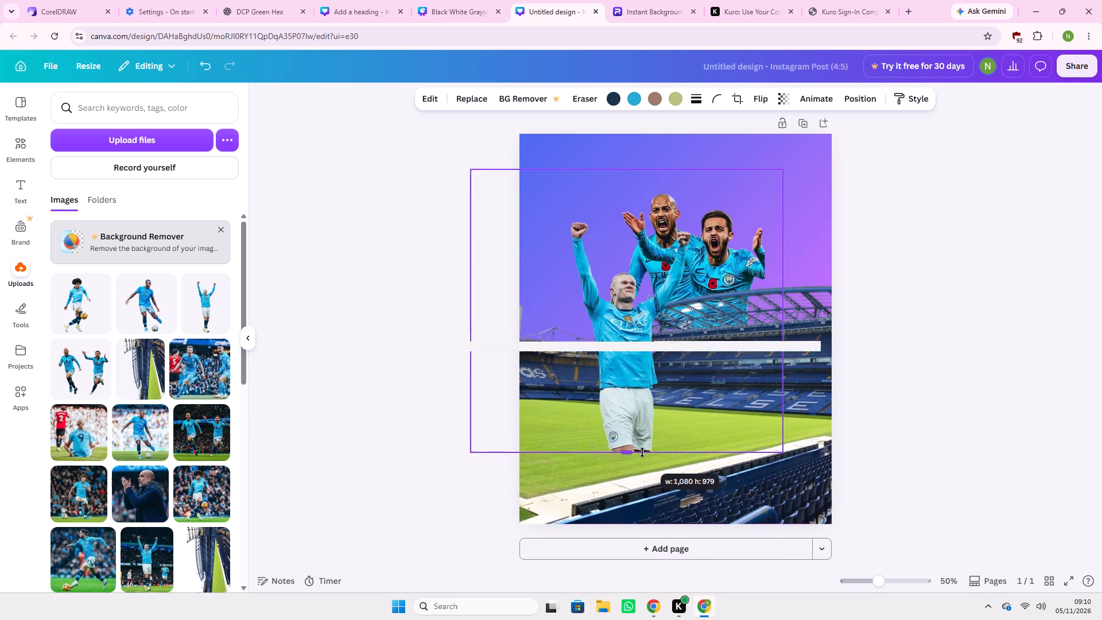
pyautogui.moveTo(642, 452); pyautogui.dragTo(643, 390)
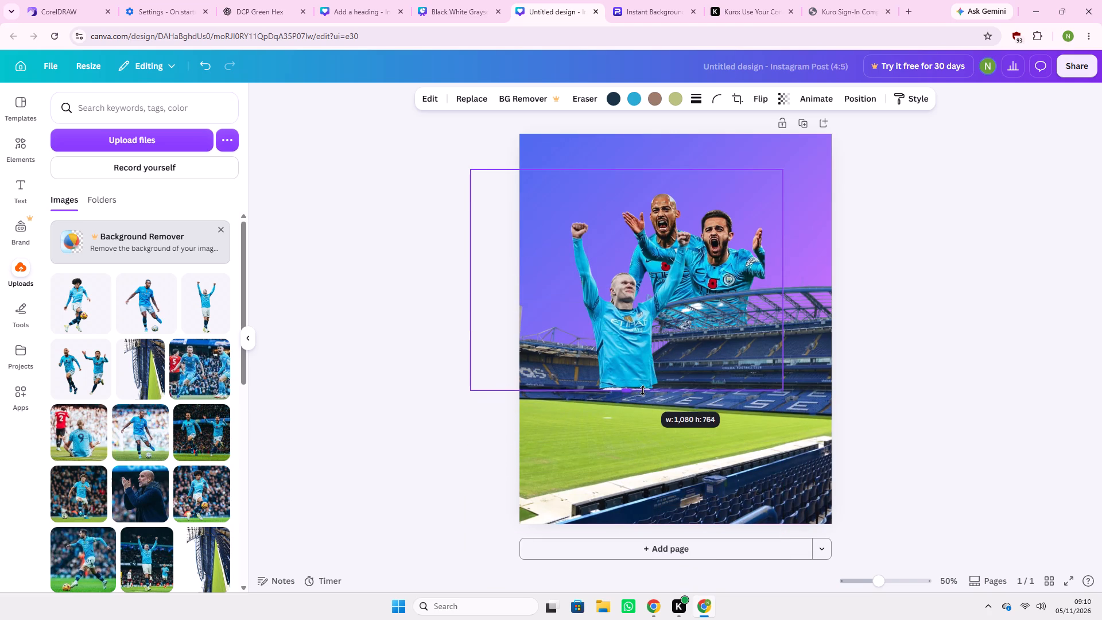
pyautogui.moveTo(643, 390); pyautogui.dragTo(643, 389)
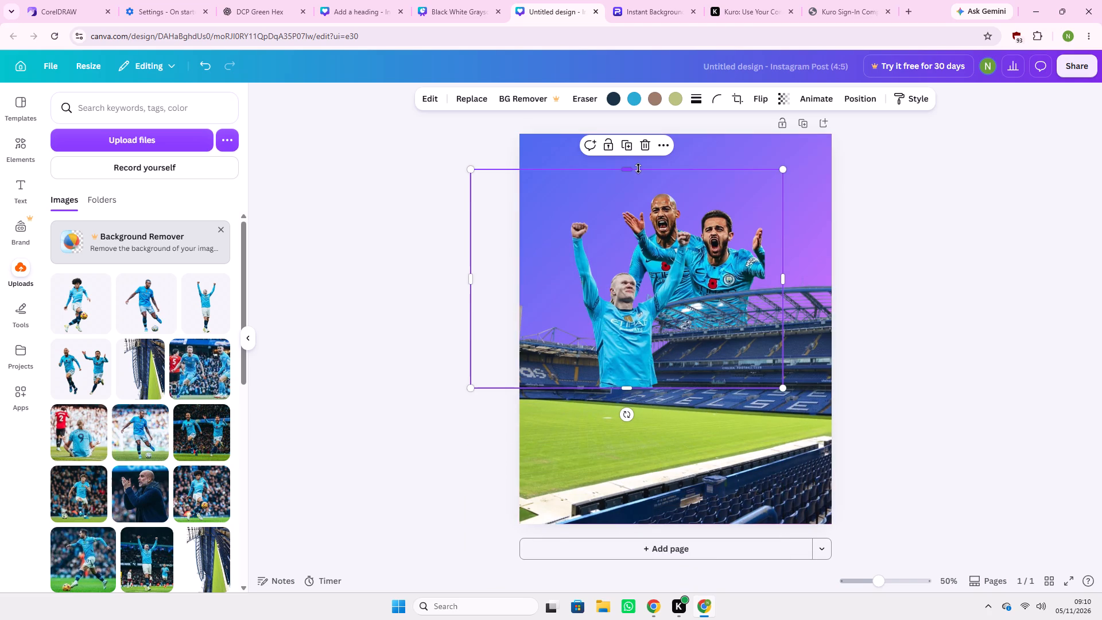
pyautogui.moveTo(631, 169); pyautogui.dragTo(631, 198)
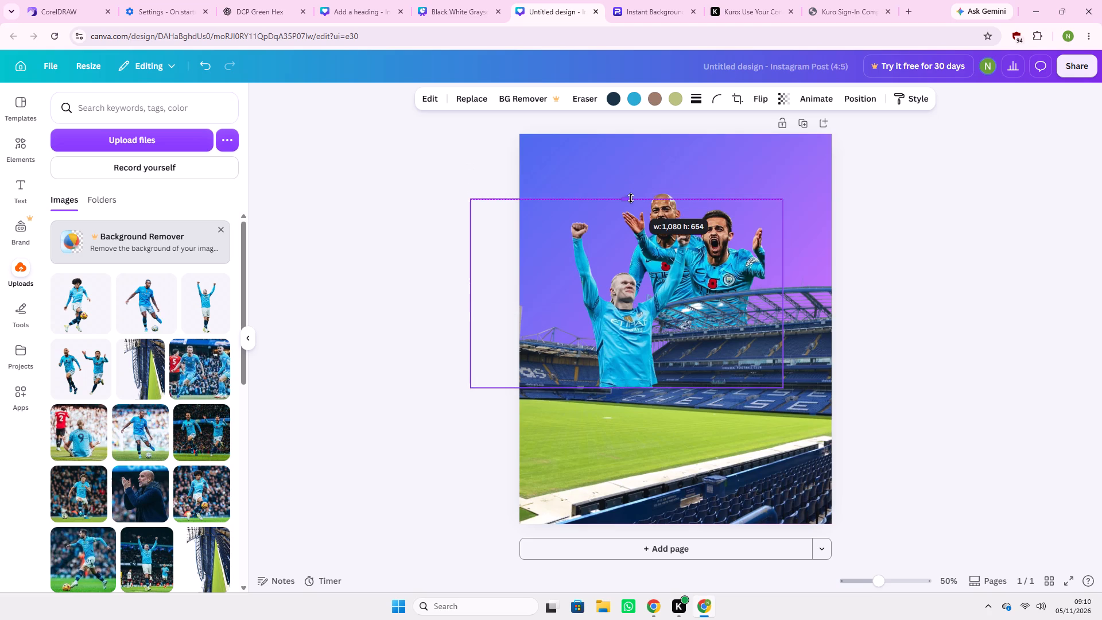
pyautogui.moveTo(631, 198); pyautogui.dragTo(633, 216)
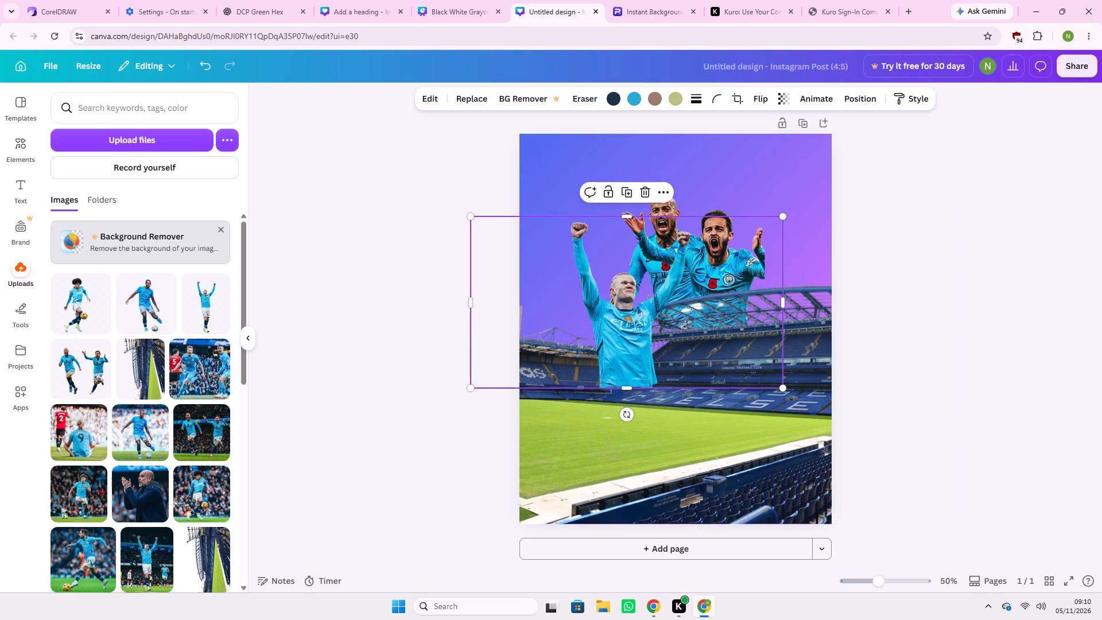
# Crop both sides of the arms-raised player's image in close to his raised fists.
pyautogui.moveTo(782, 303); pyautogui.dragTo(728, 314)
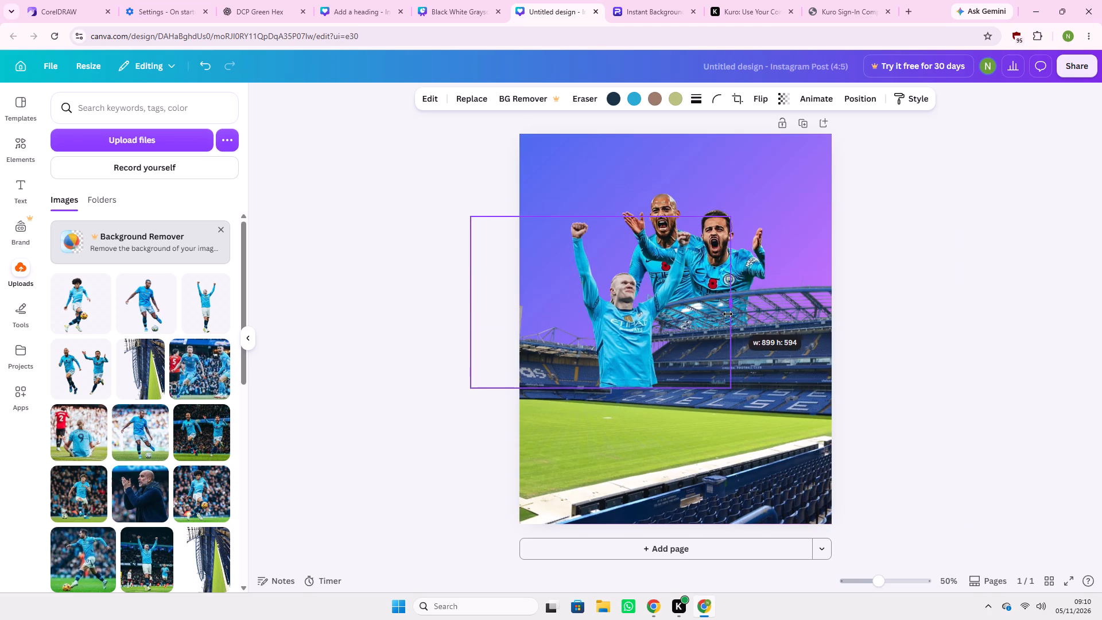
pyautogui.moveTo(728, 314); pyautogui.dragTo(692, 317)
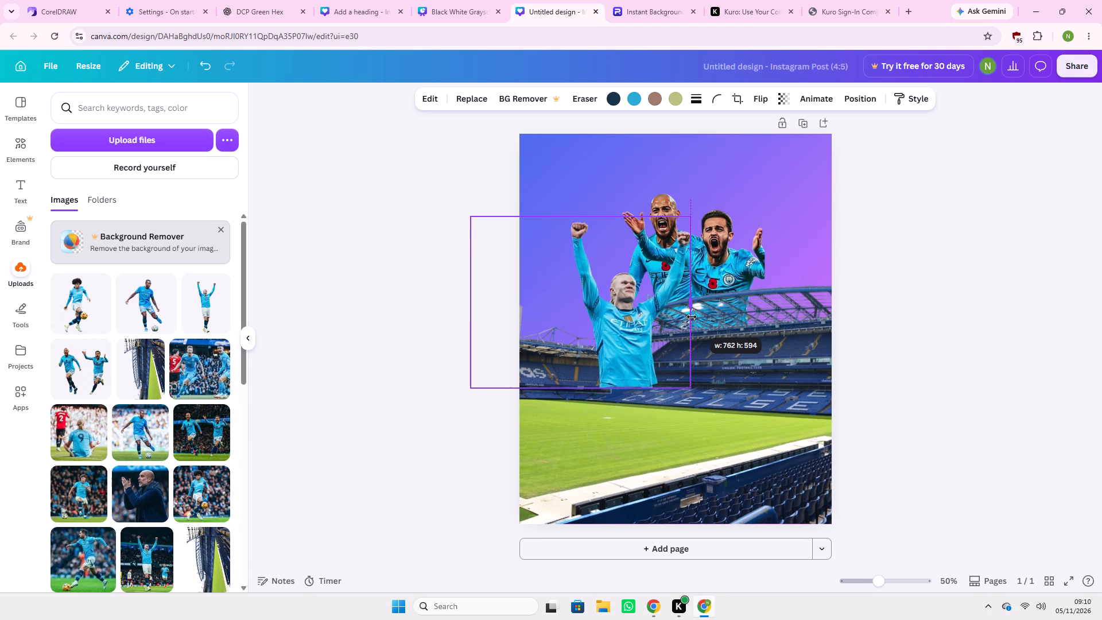
pyautogui.moveTo(692, 317); pyautogui.dragTo(690, 317)
pyautogui.moveTo(690, 317); pyautogui.dragTo(696, 315)
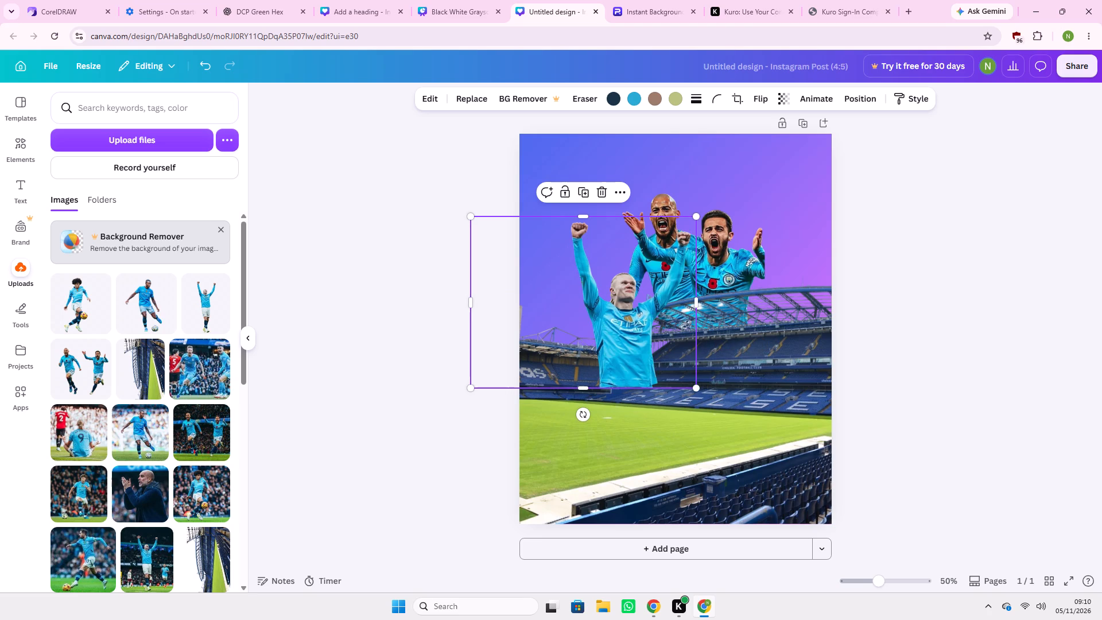
pyautogui.moveTo(467, 300); pyautogui.dragTo(483, 306)
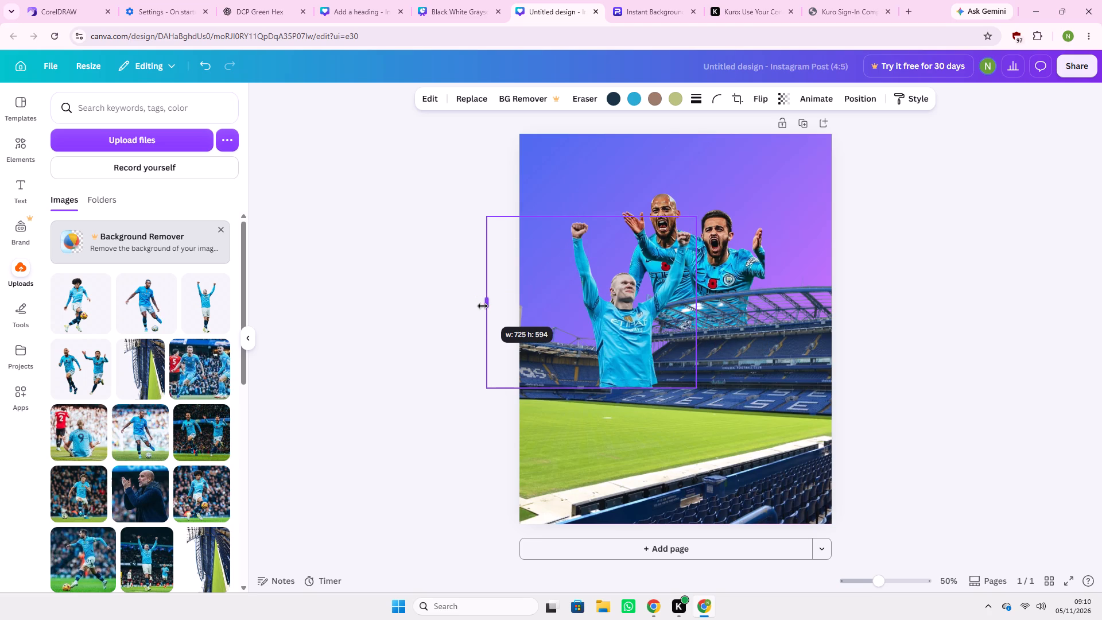
pyautogui.moveTo(483, 306); pyautogui.dragTo(484, 306)
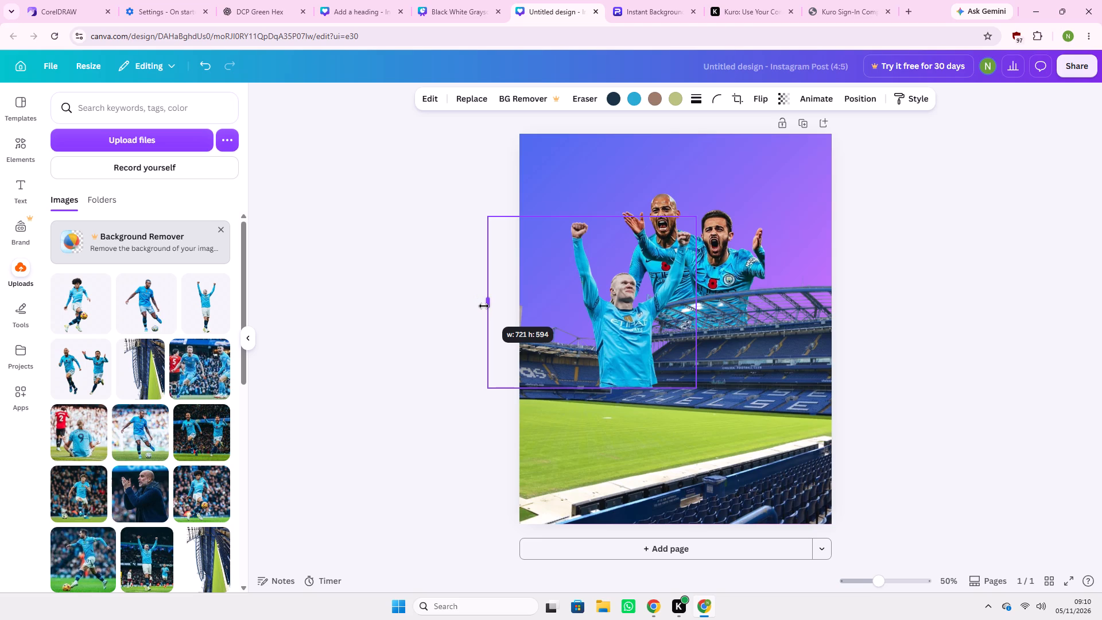
pyautogui.moveTo(484, 306); pyautogui.dragTo(536, 315)
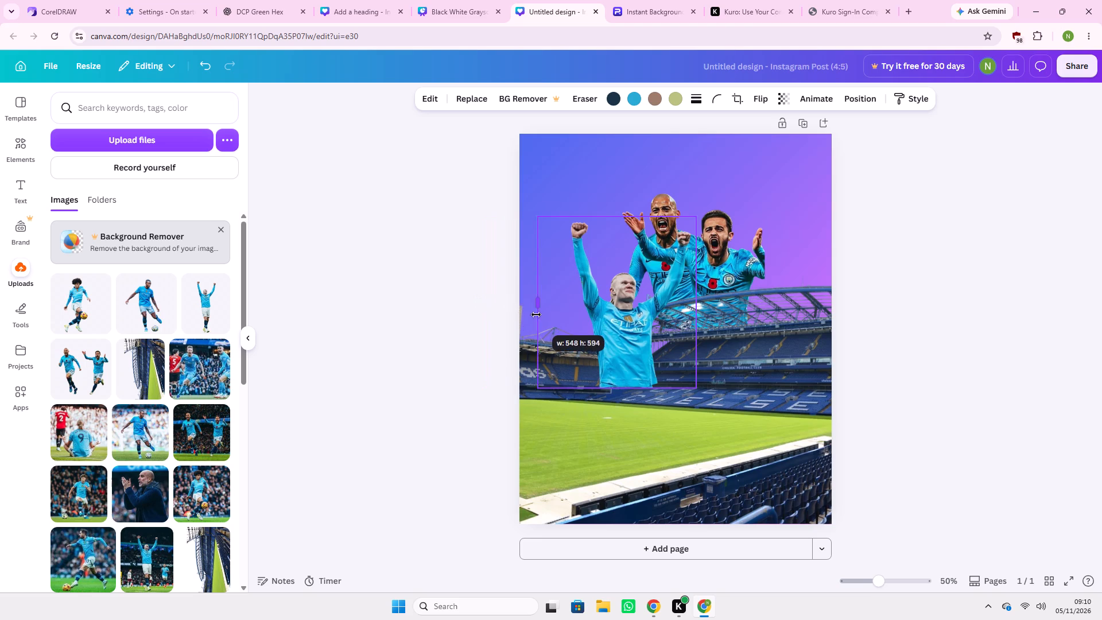
pyautogui.moveTo(536, 315); pyautogui.dragTo(560, 318)
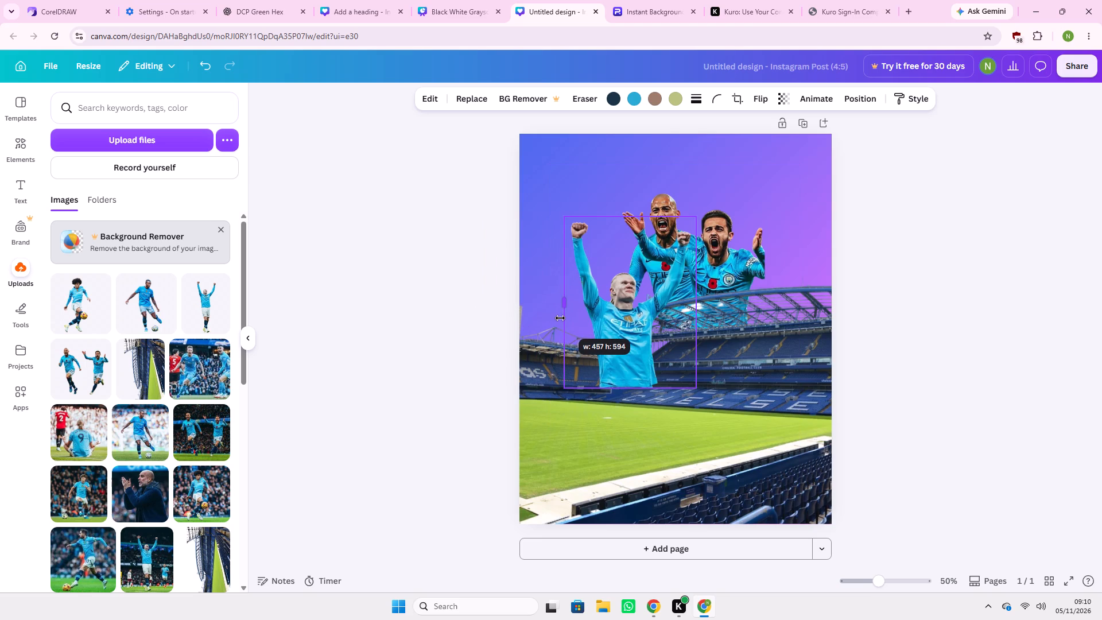
pyautogui.moveTo(560, 318); pyautogui.dragTo(564, 317)
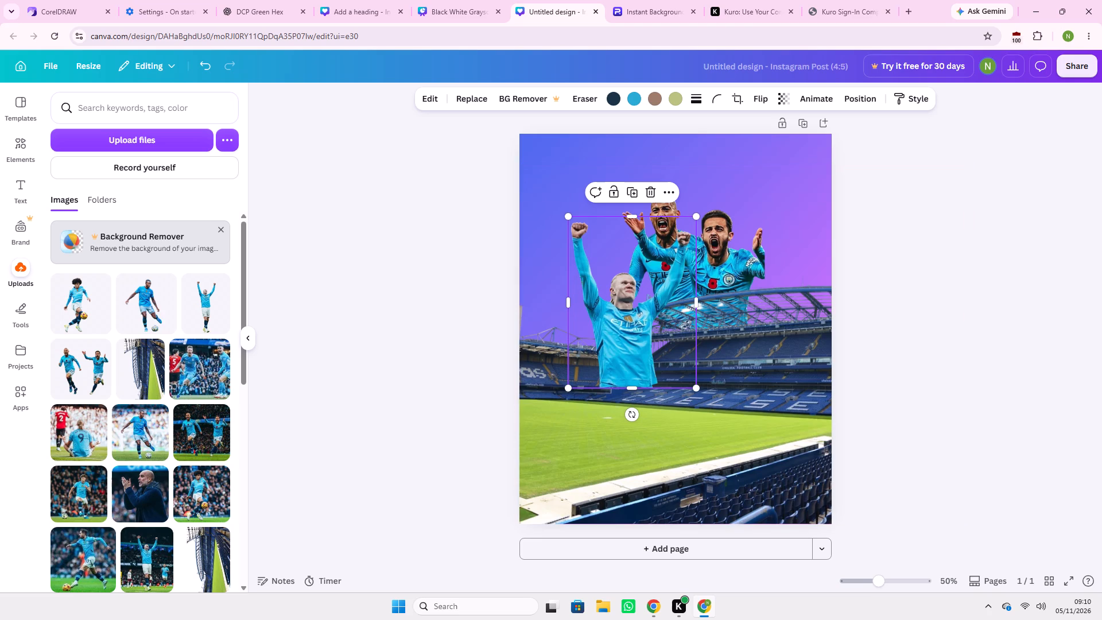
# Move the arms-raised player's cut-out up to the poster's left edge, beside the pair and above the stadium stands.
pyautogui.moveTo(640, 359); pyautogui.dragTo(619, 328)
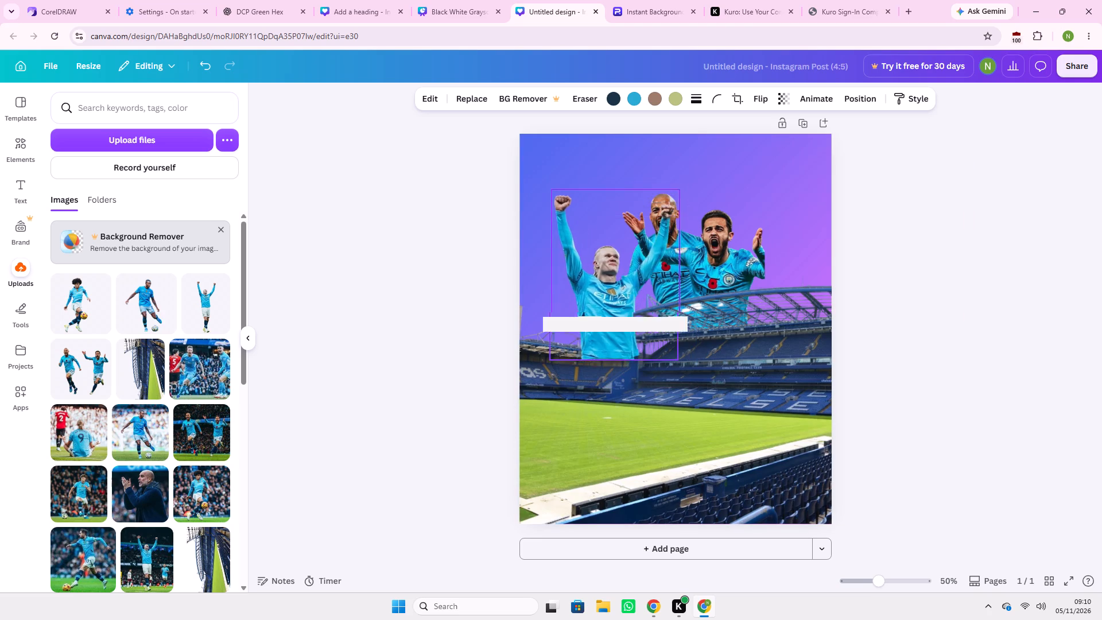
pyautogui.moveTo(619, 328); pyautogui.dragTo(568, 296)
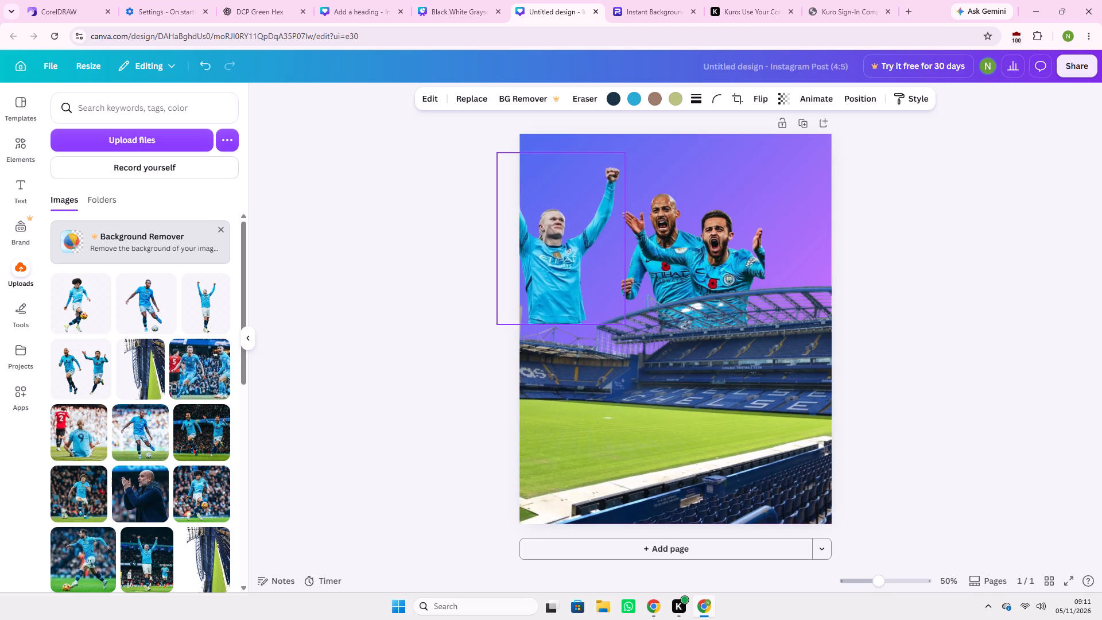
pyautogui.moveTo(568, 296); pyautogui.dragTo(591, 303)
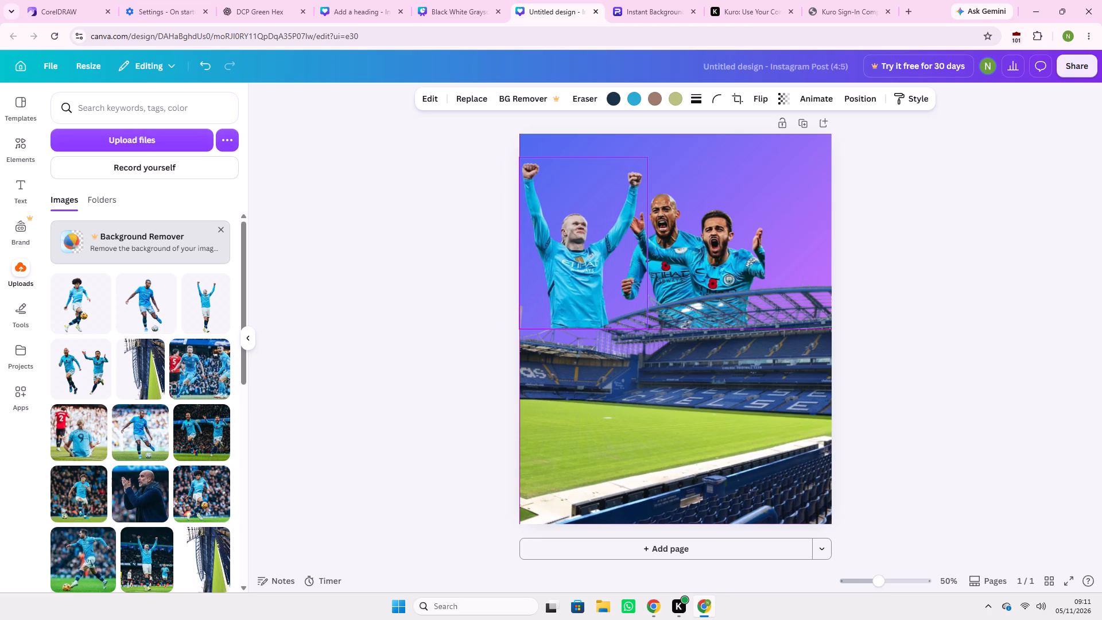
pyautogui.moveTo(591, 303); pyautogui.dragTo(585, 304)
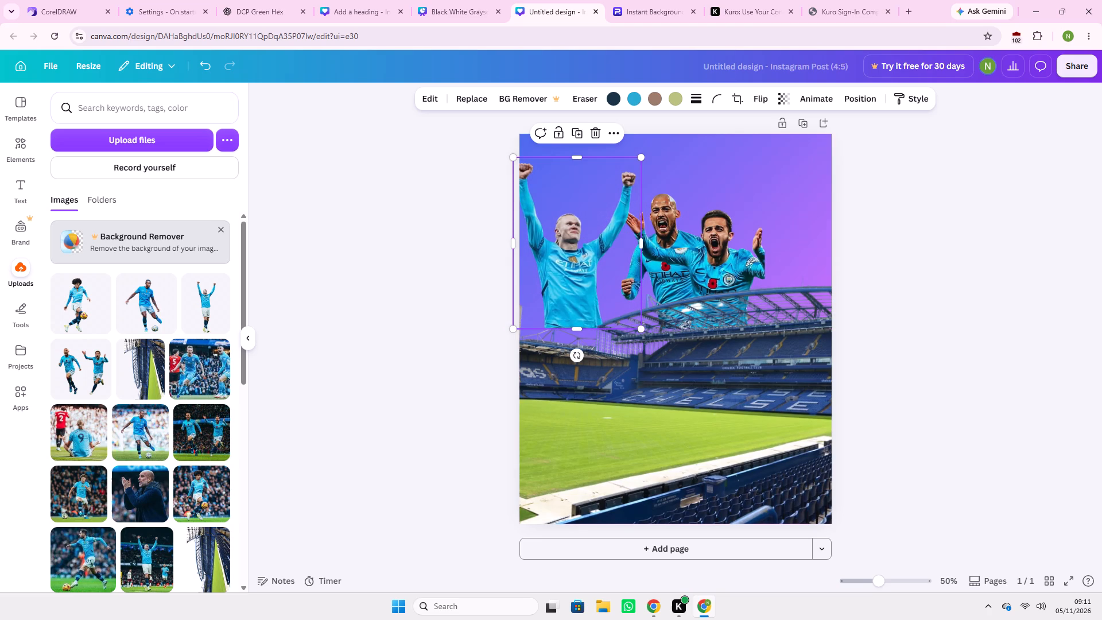
# Move the arms-raised player's cut-out to the other side of the pair, at the poster's right edge and level with its top.
pyautogui.moveTo(574, 290); pyautogui.dragTo(793, 250)
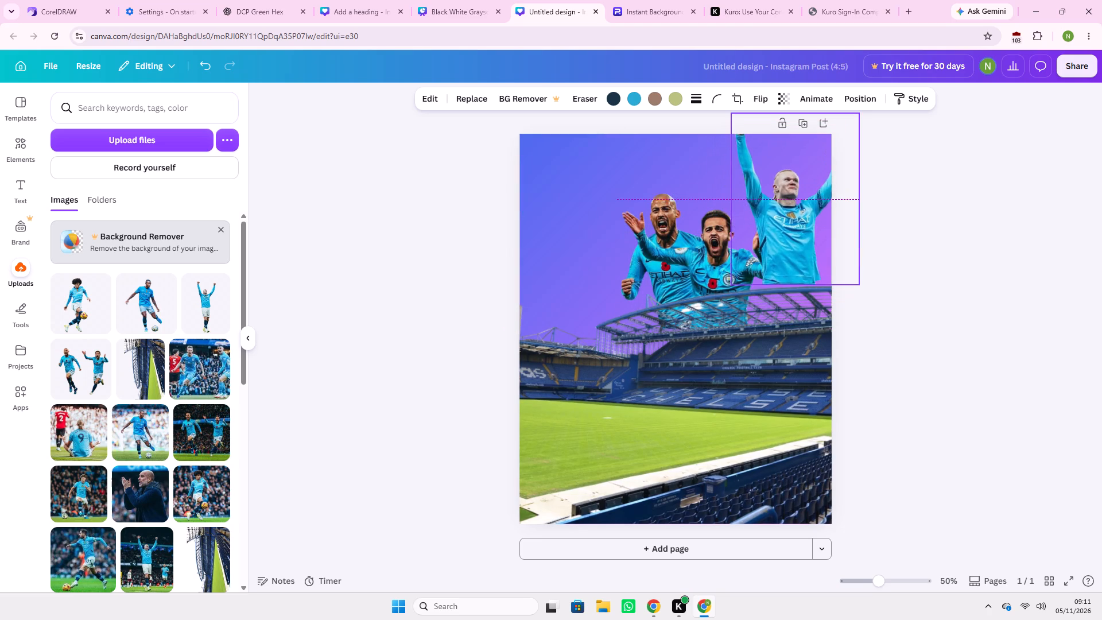
pyautogui.moveTo(793, 250); pyautogui.dragTo(797, 259)
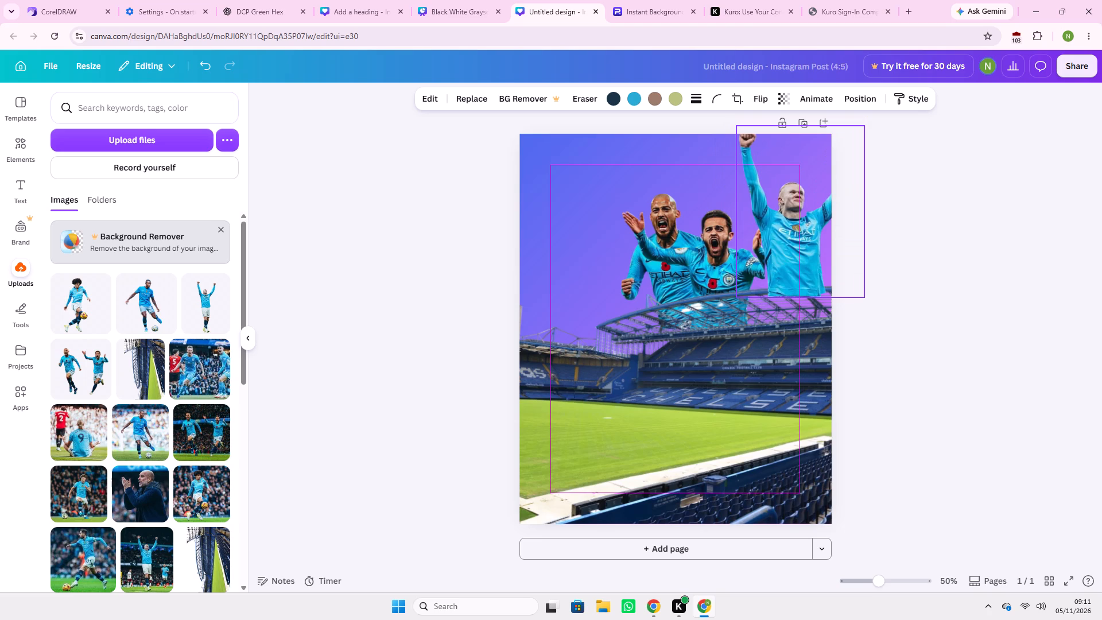
pyautogui.moveTo(797, 259); pyautogui.dragTo(797, 262)
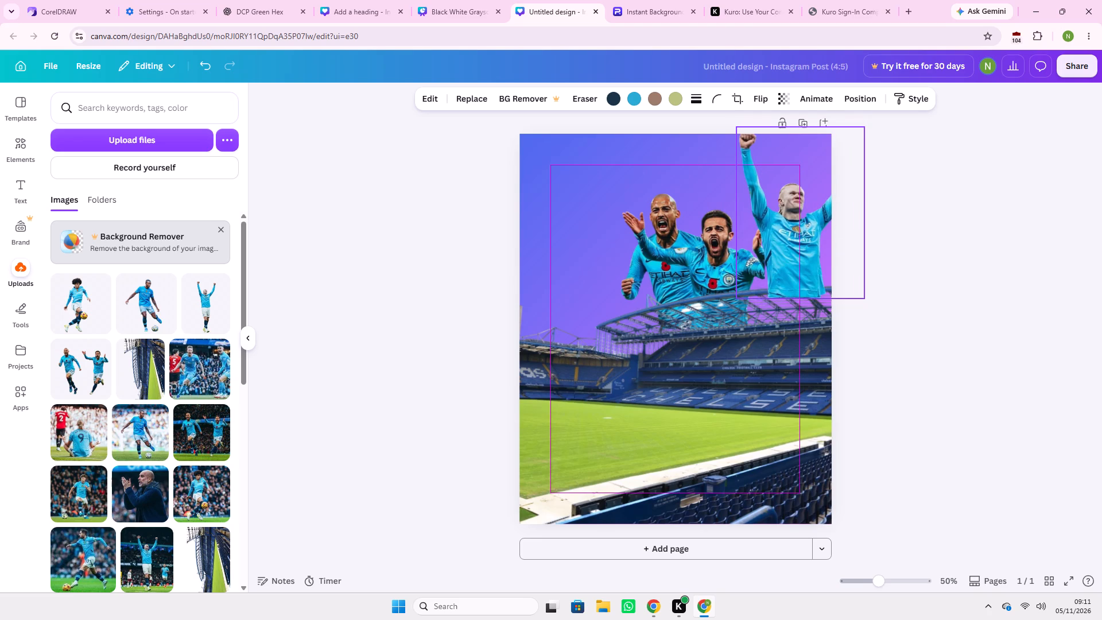
pyautogui.moveTo(797, 262); pyautogui.dragTo(795, 266)
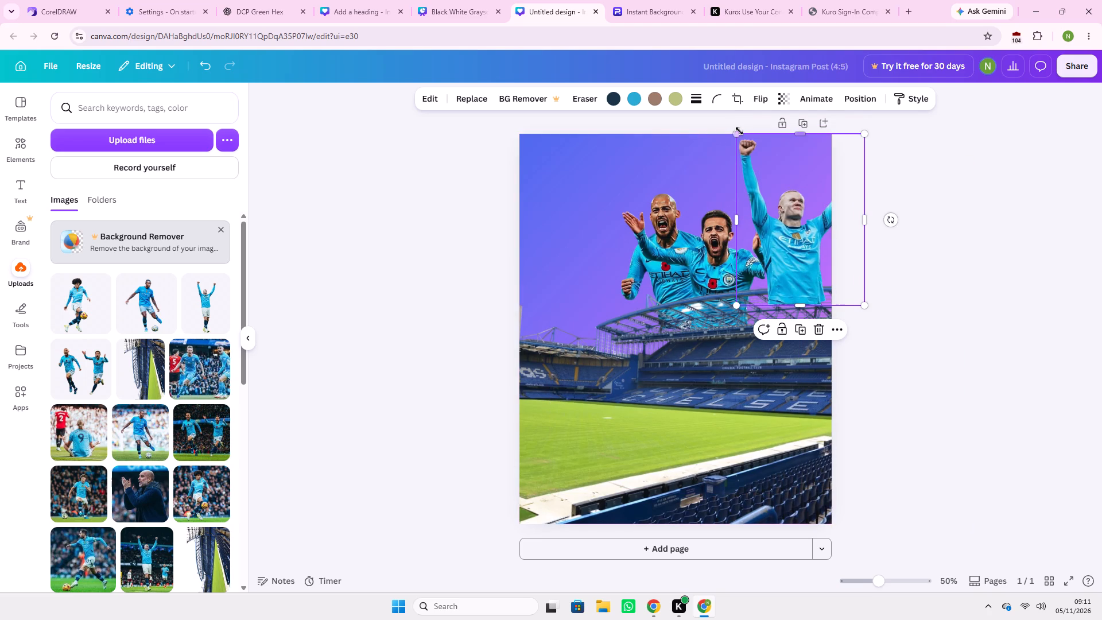
# Shrink the arms-raised player's cut-out to a width of about 249 and fit it against the poster's right edge, just above the stadium roof.
pyautogui.moveTo(738, 131); pyautogui.dragTo(748, 170)
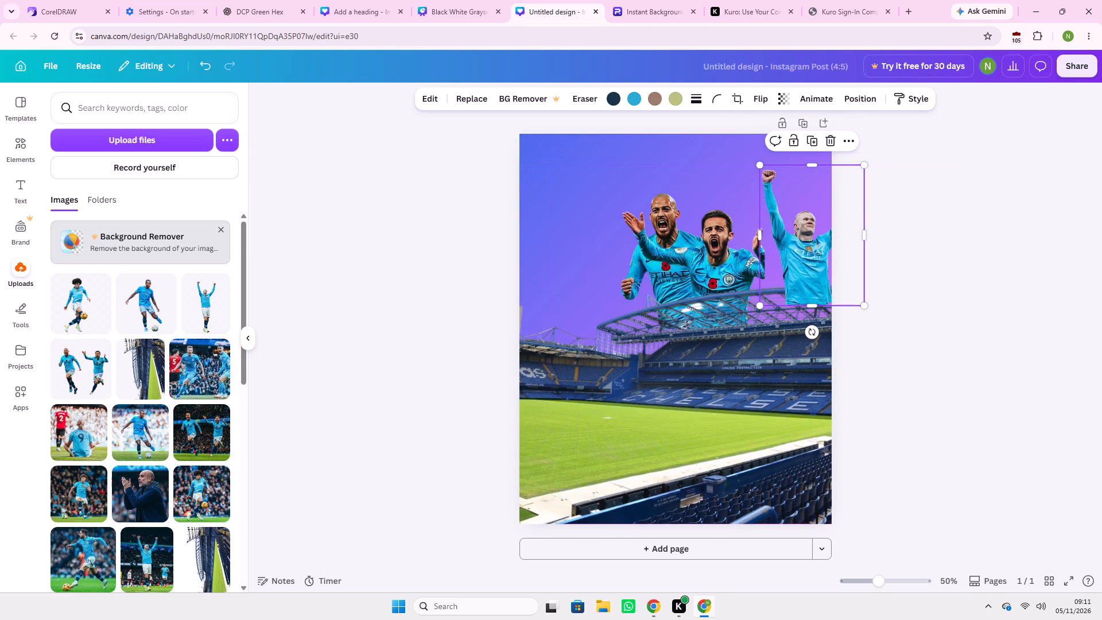
pyautogui.moveTo(867, 165); pyautogui.dragTo(822, 184)
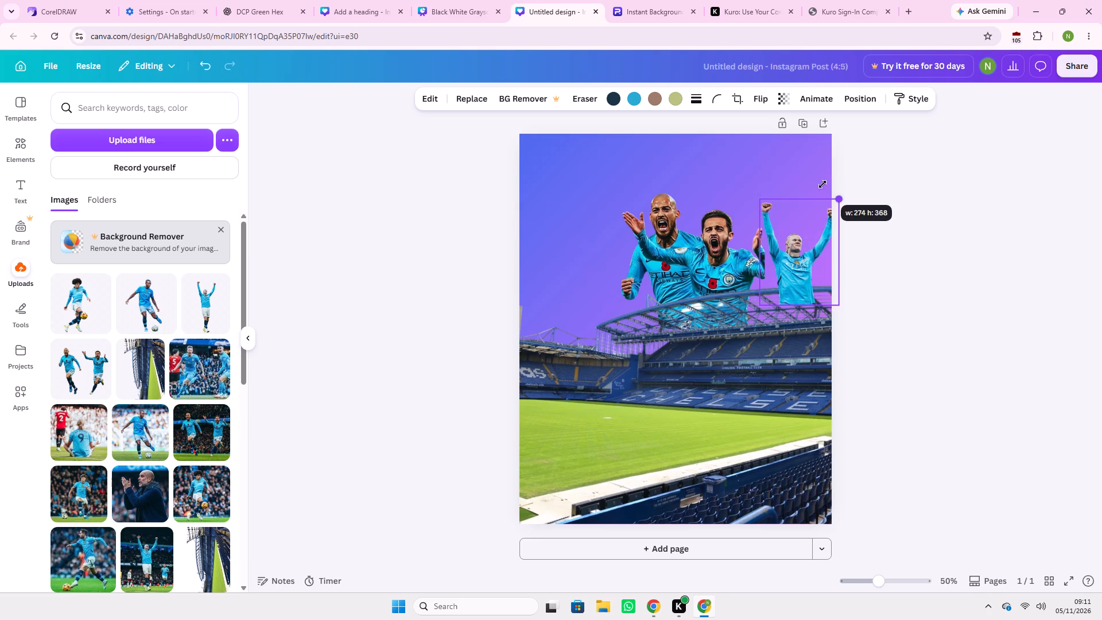
pyautogui.moveTo(822, 184); pyautogui.dragTo(813, 191)
pyautogui.moveTo(795, 283); pyautogui.dragTo(791, 262)
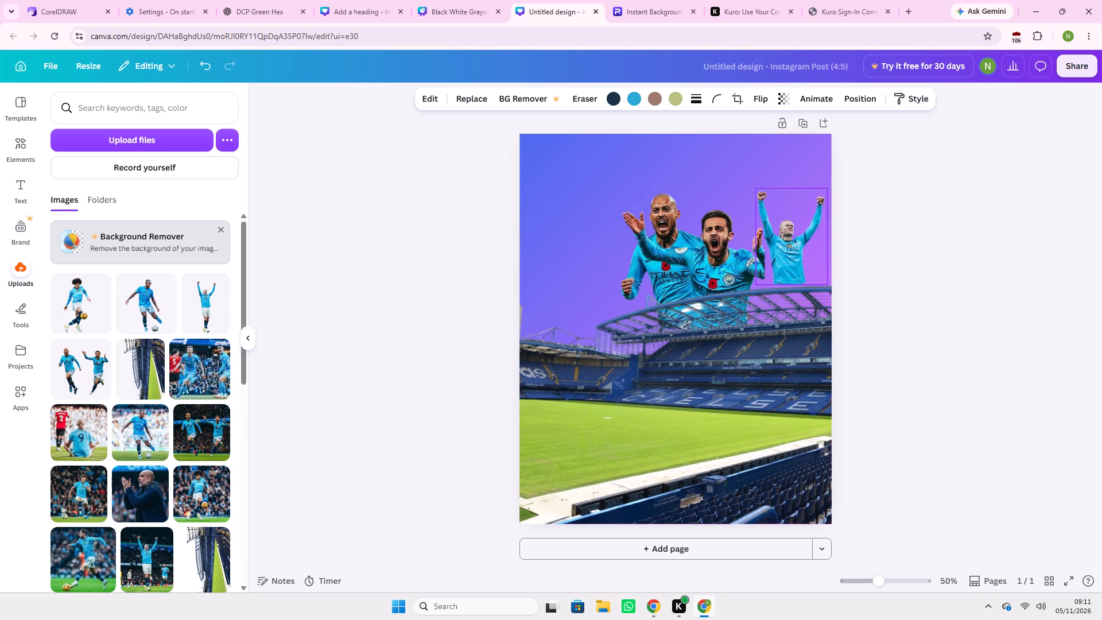
pyautogui.moveTo(791, 262); pyautogui.dragTo(794, 268)
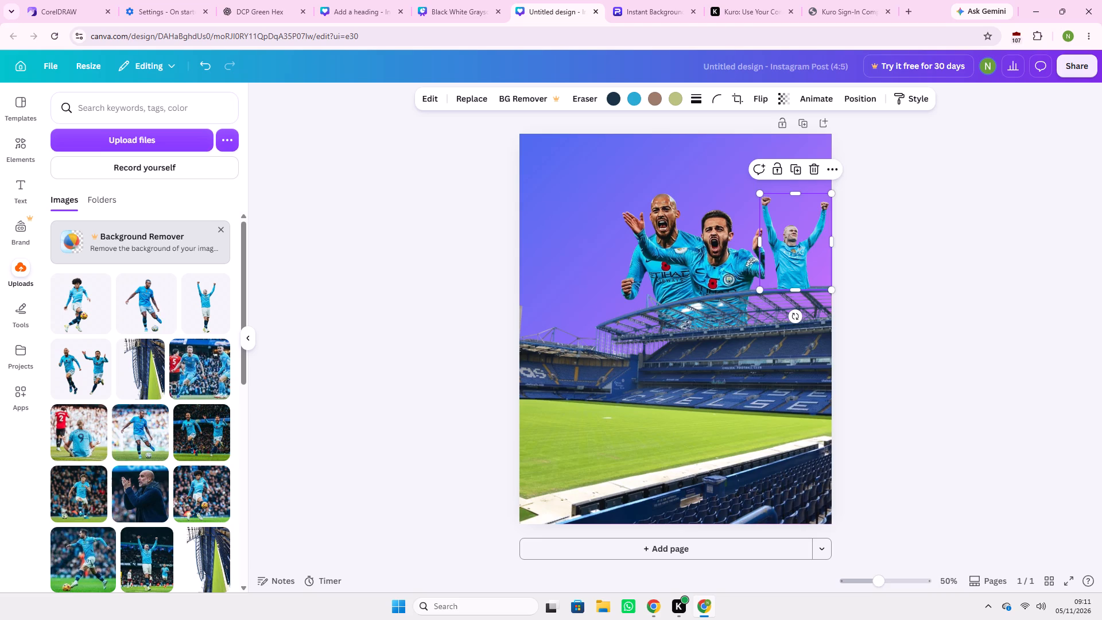
# Reorder the layers so the arms-raised player sits directly beneath the stadium image.
pyautogui.rightClick(796, 241)
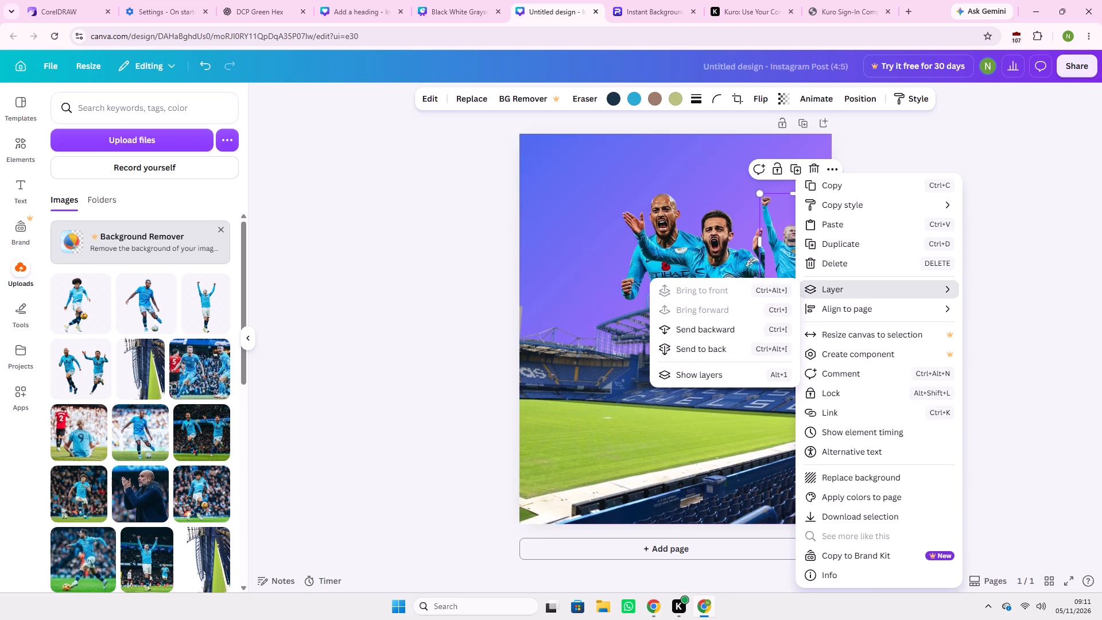
pyautogui.click(716, 371)
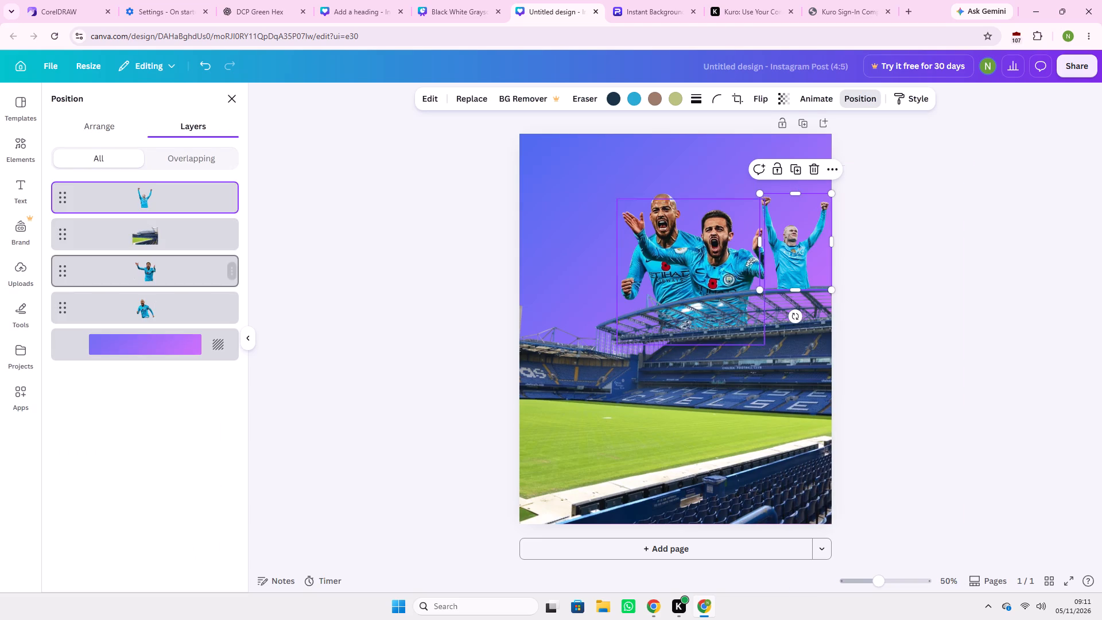
pyautogui.moveTo(145, 197); pyautogui.dragTo(149, 255)
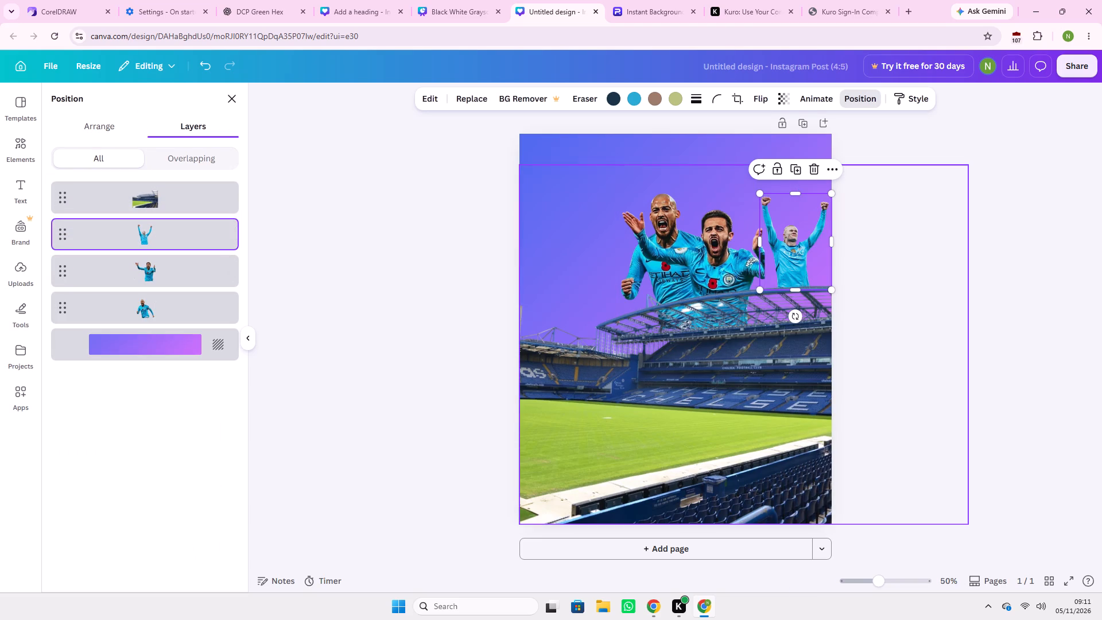
# Extend the bottom crop of the arms-raised player's image so his shorts reach down behind the stadium roof.
pyautogui.moveTo(793, 293); pyautogui.dragTo(793, 300)
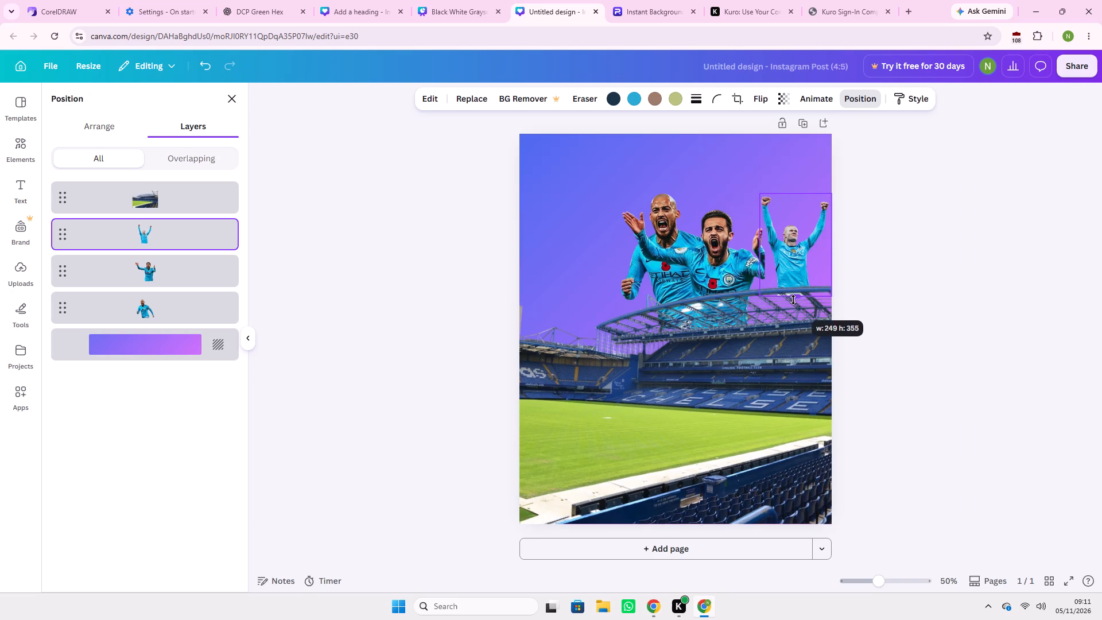
pyautogui.moveTo(793, 300); pyautogui.dragTo(791, 315)
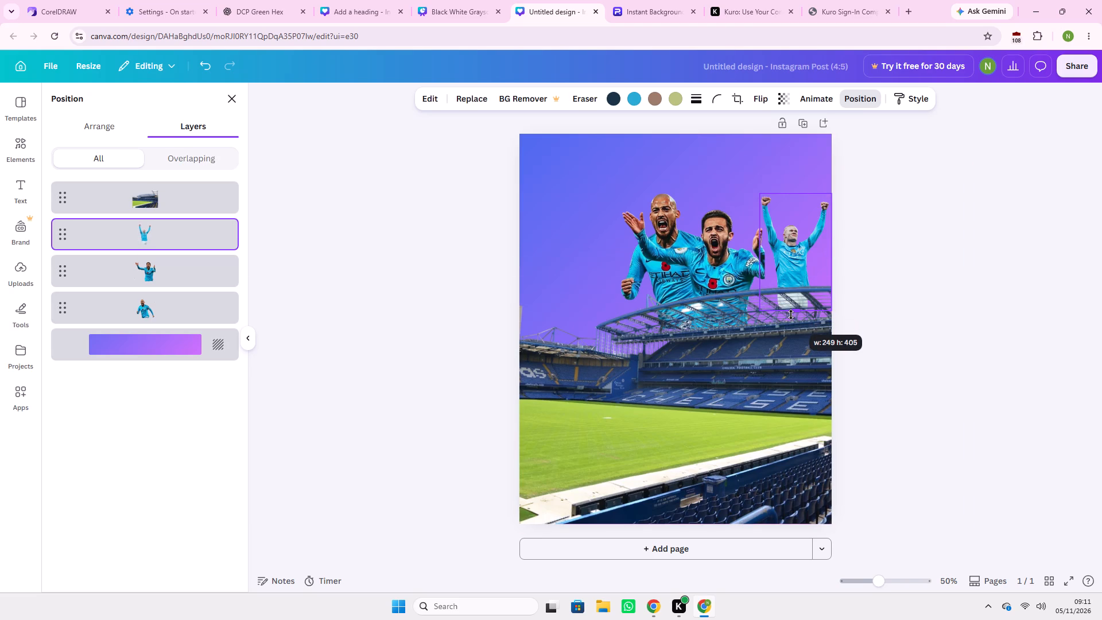
pyautogui.moveTo(791, 315); pyautogui.dragTo(788, 322)
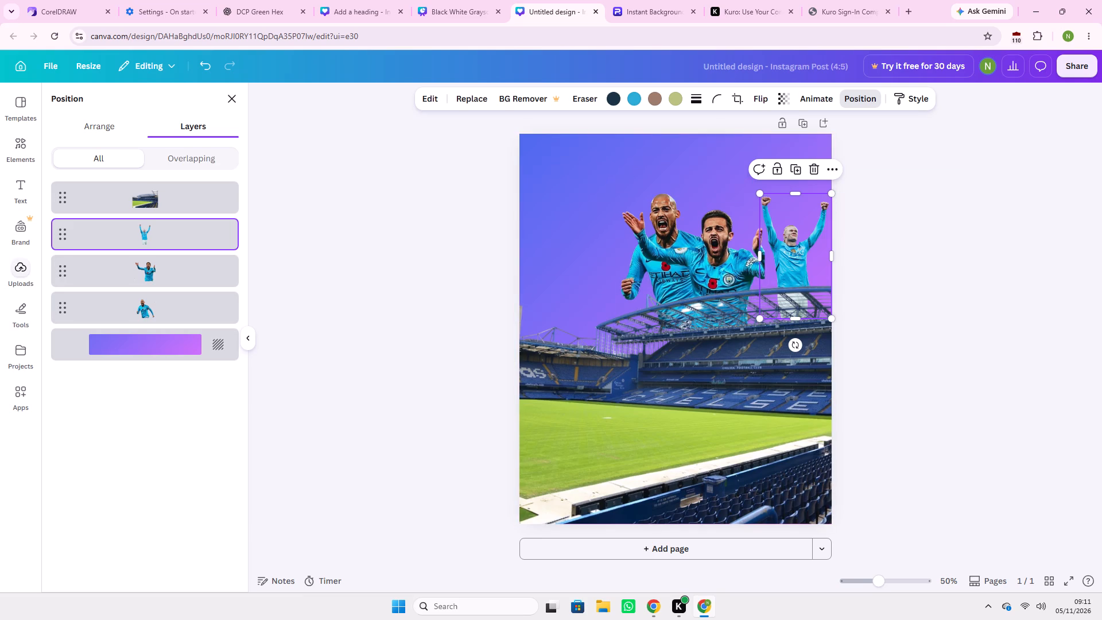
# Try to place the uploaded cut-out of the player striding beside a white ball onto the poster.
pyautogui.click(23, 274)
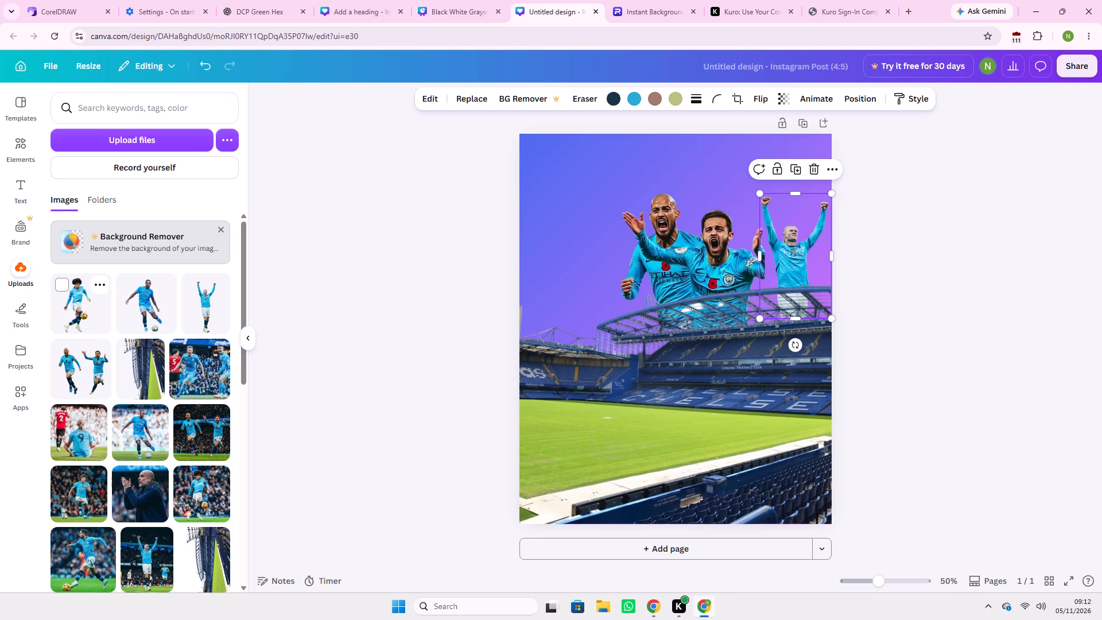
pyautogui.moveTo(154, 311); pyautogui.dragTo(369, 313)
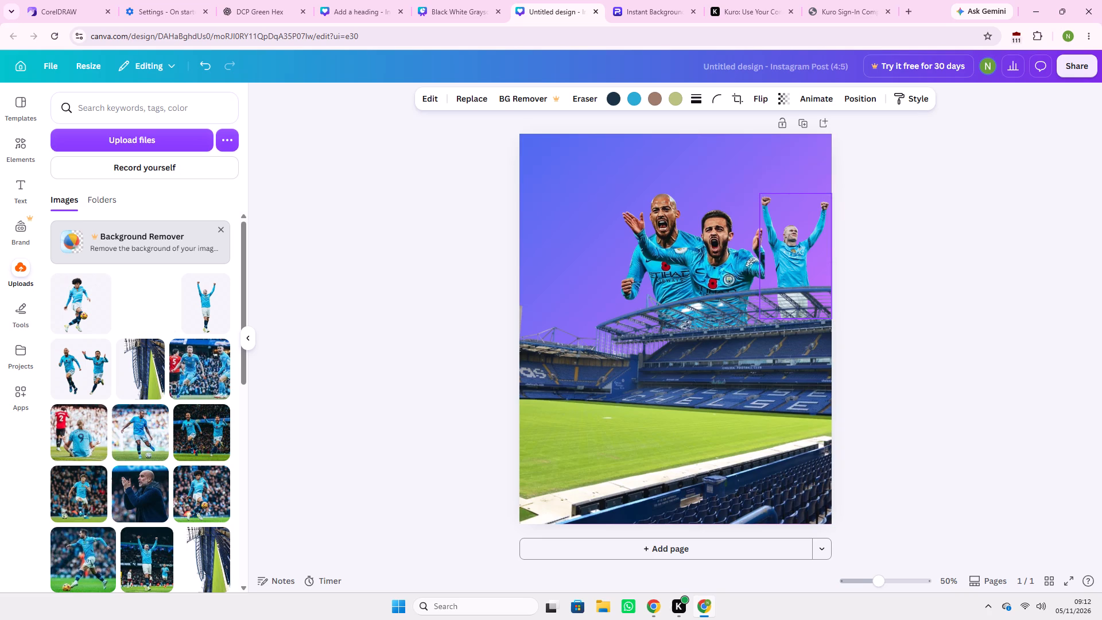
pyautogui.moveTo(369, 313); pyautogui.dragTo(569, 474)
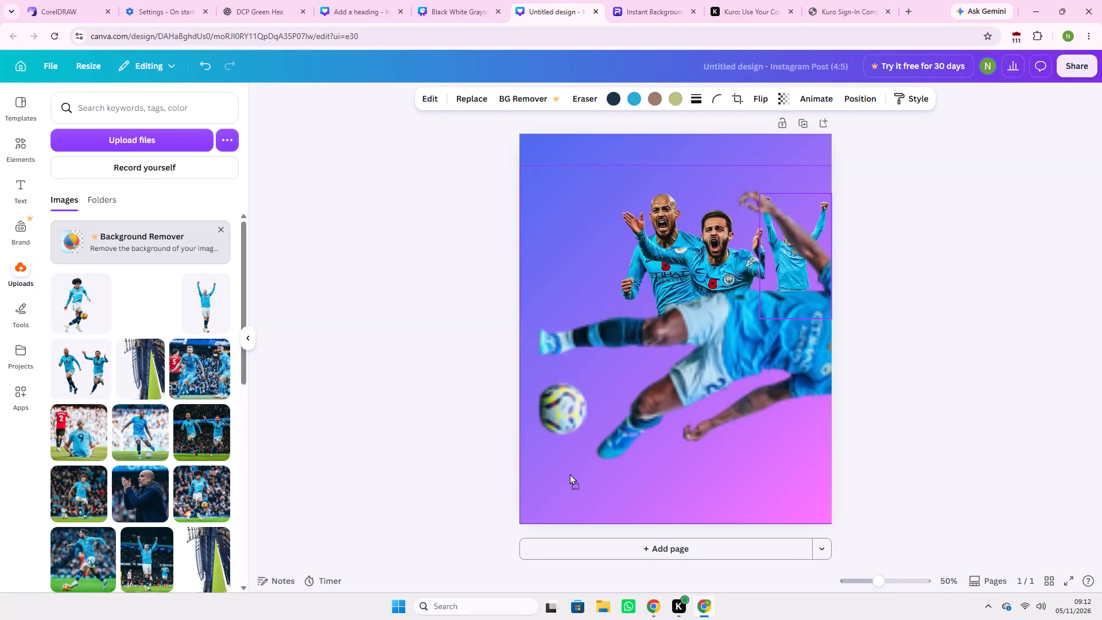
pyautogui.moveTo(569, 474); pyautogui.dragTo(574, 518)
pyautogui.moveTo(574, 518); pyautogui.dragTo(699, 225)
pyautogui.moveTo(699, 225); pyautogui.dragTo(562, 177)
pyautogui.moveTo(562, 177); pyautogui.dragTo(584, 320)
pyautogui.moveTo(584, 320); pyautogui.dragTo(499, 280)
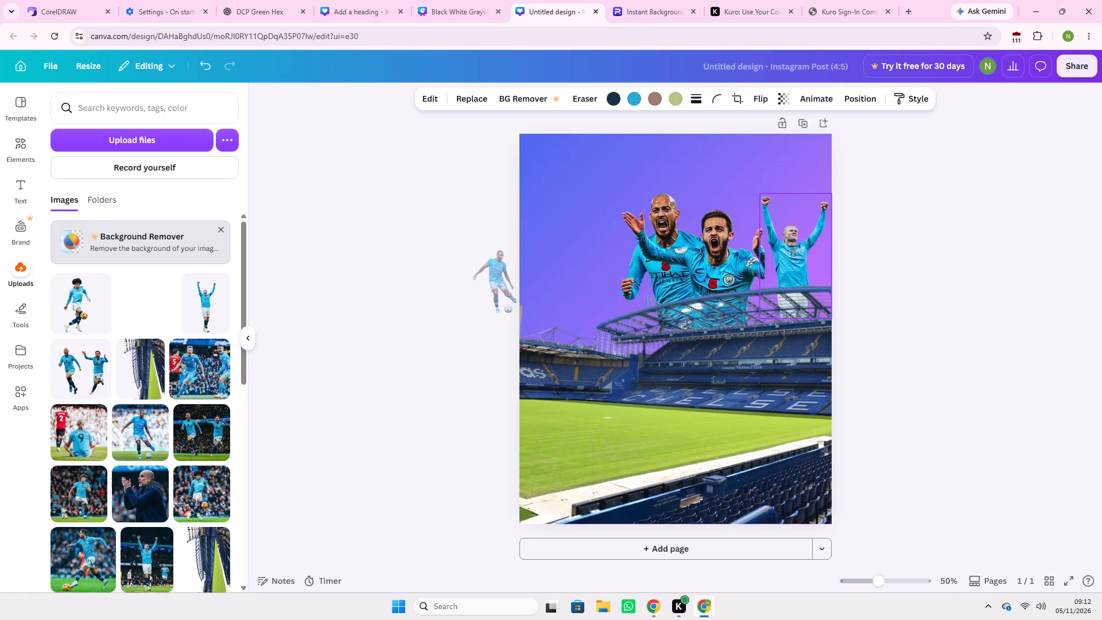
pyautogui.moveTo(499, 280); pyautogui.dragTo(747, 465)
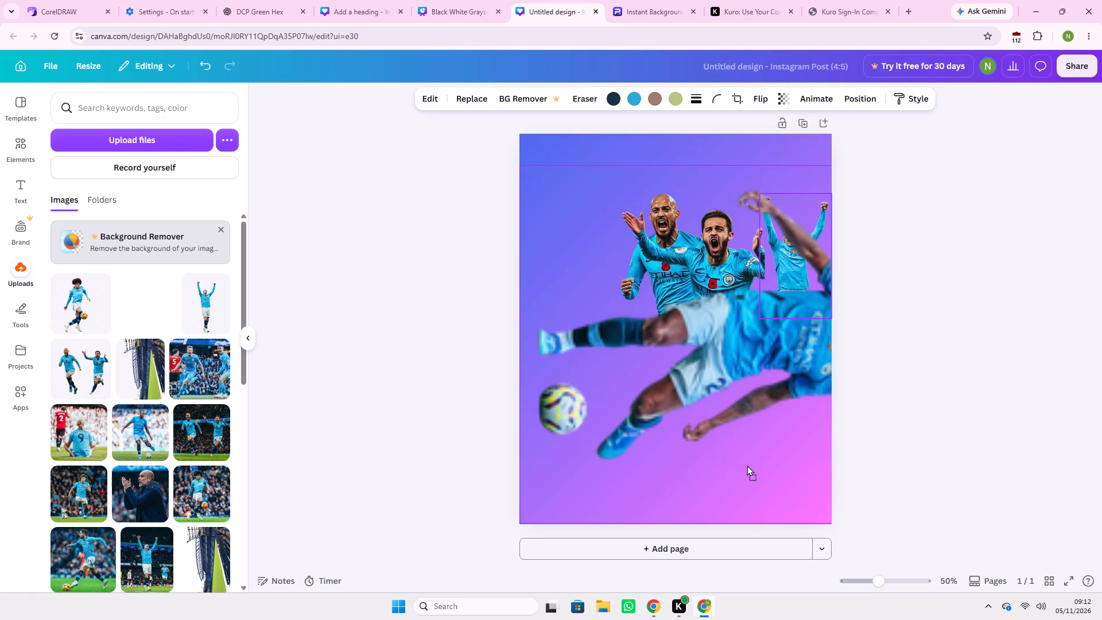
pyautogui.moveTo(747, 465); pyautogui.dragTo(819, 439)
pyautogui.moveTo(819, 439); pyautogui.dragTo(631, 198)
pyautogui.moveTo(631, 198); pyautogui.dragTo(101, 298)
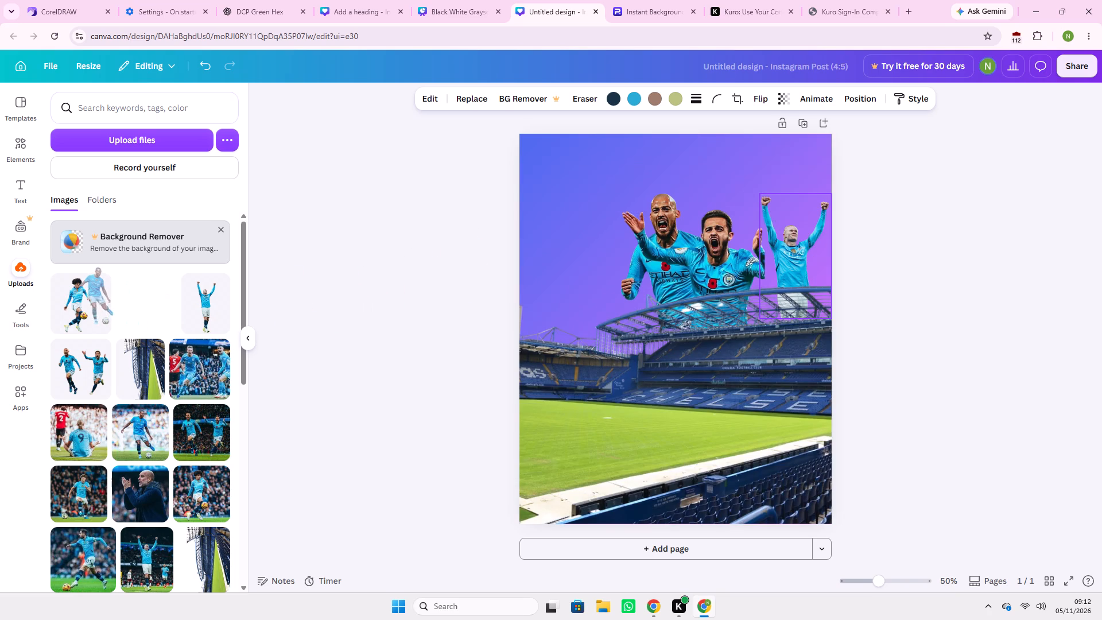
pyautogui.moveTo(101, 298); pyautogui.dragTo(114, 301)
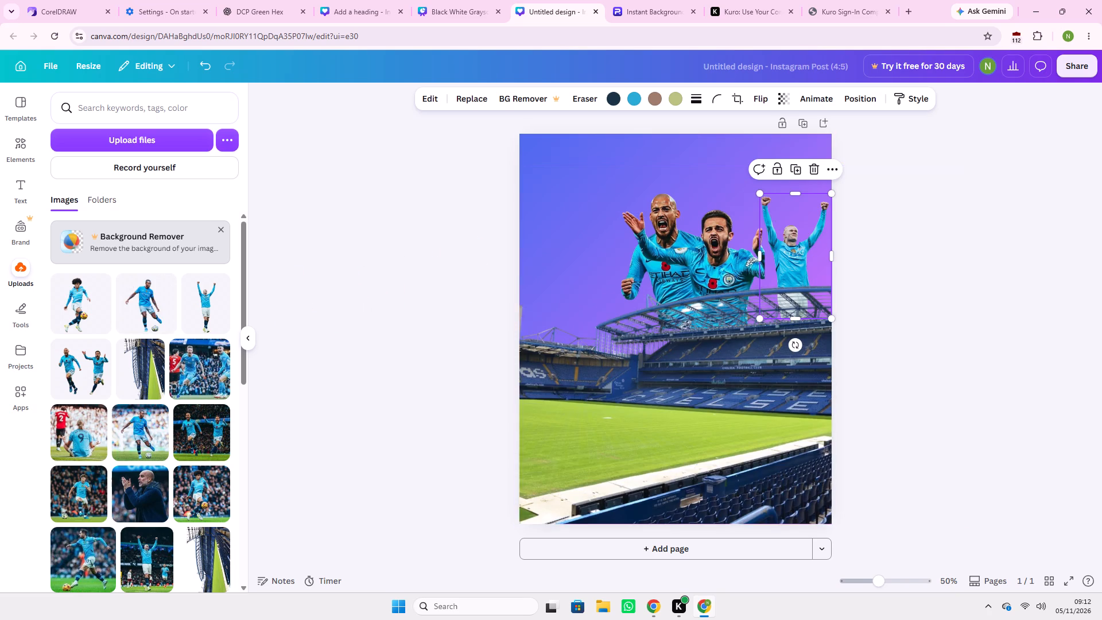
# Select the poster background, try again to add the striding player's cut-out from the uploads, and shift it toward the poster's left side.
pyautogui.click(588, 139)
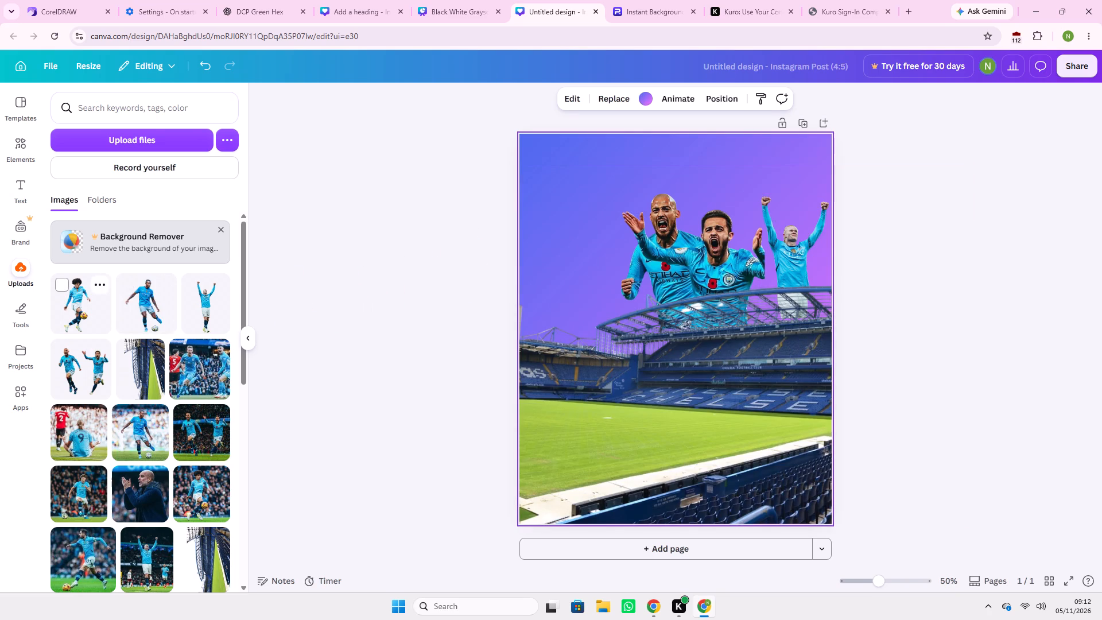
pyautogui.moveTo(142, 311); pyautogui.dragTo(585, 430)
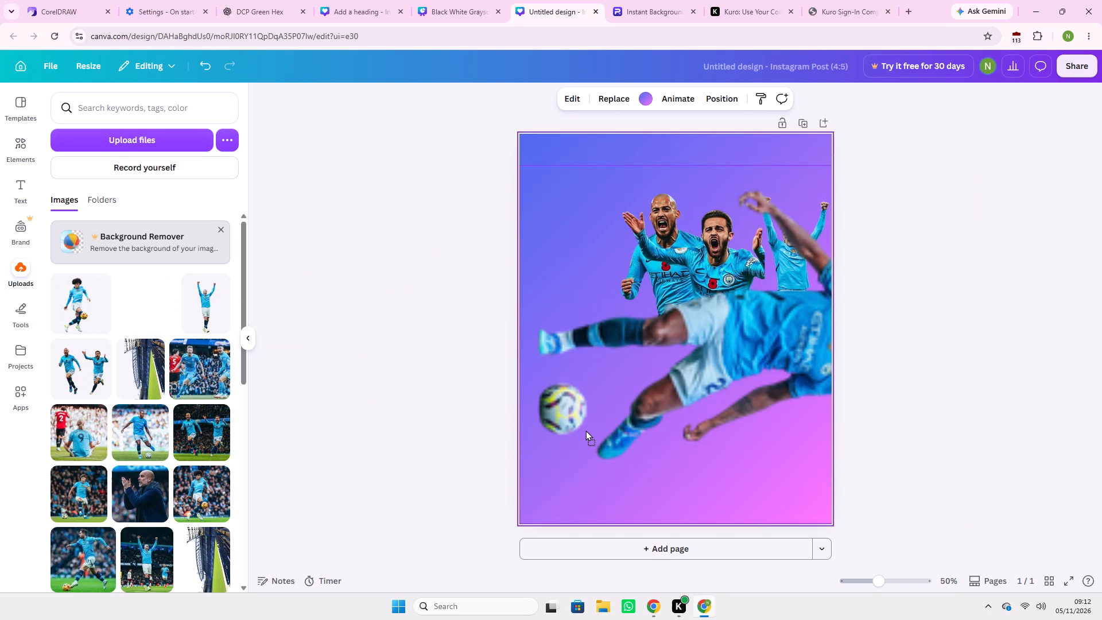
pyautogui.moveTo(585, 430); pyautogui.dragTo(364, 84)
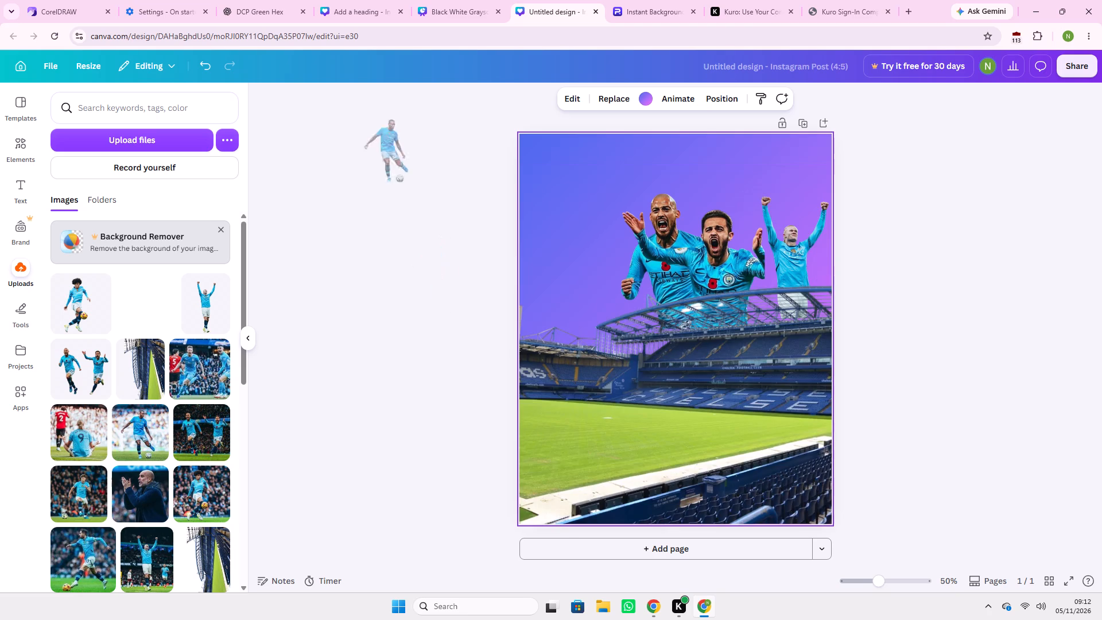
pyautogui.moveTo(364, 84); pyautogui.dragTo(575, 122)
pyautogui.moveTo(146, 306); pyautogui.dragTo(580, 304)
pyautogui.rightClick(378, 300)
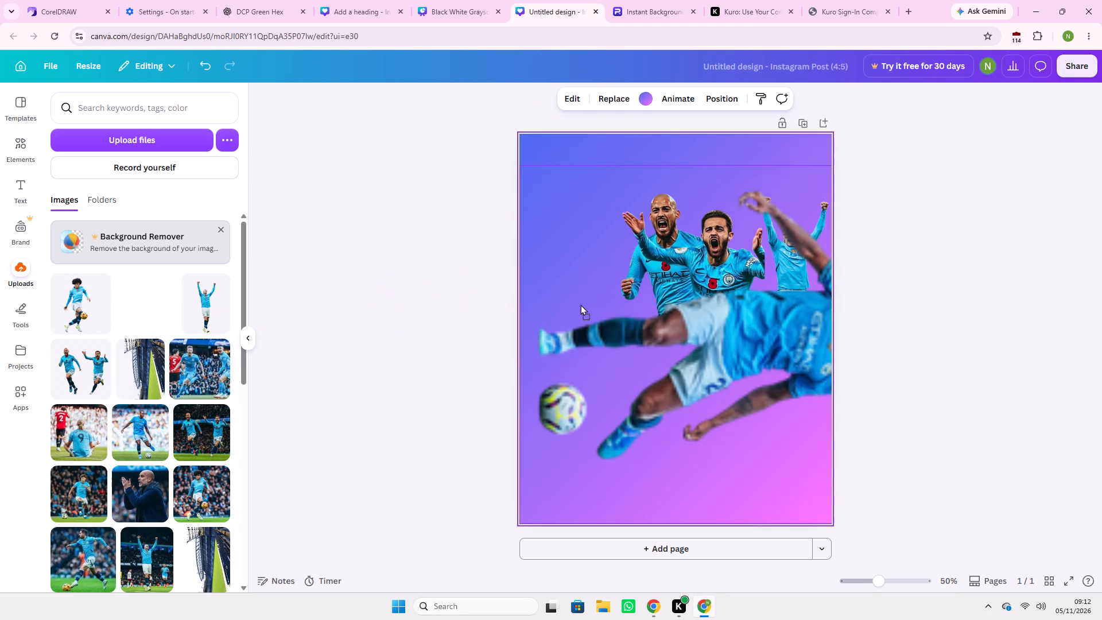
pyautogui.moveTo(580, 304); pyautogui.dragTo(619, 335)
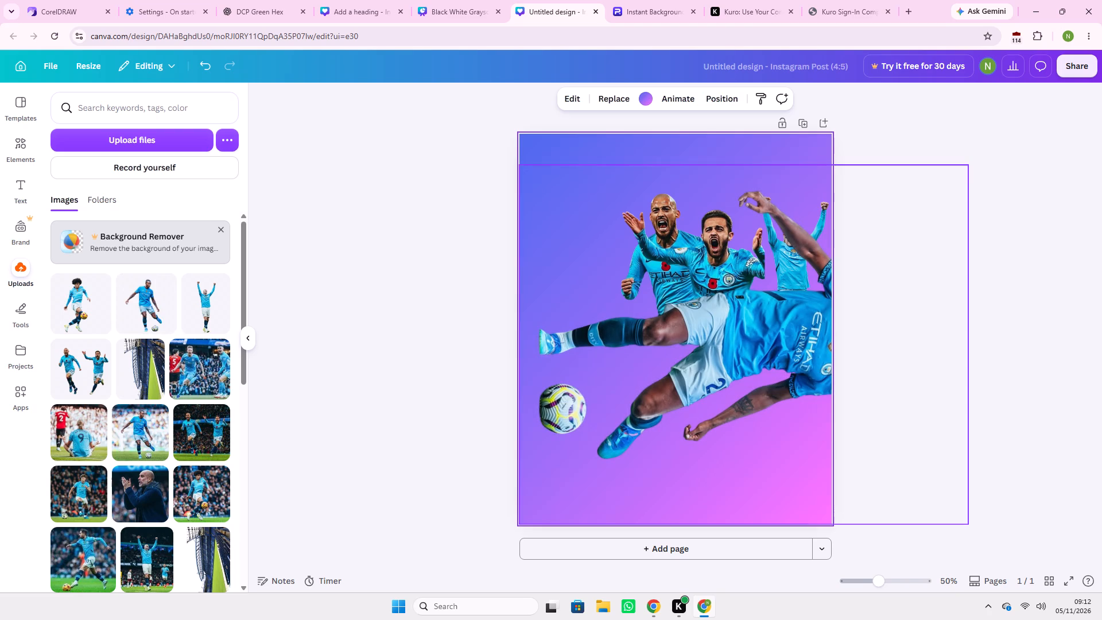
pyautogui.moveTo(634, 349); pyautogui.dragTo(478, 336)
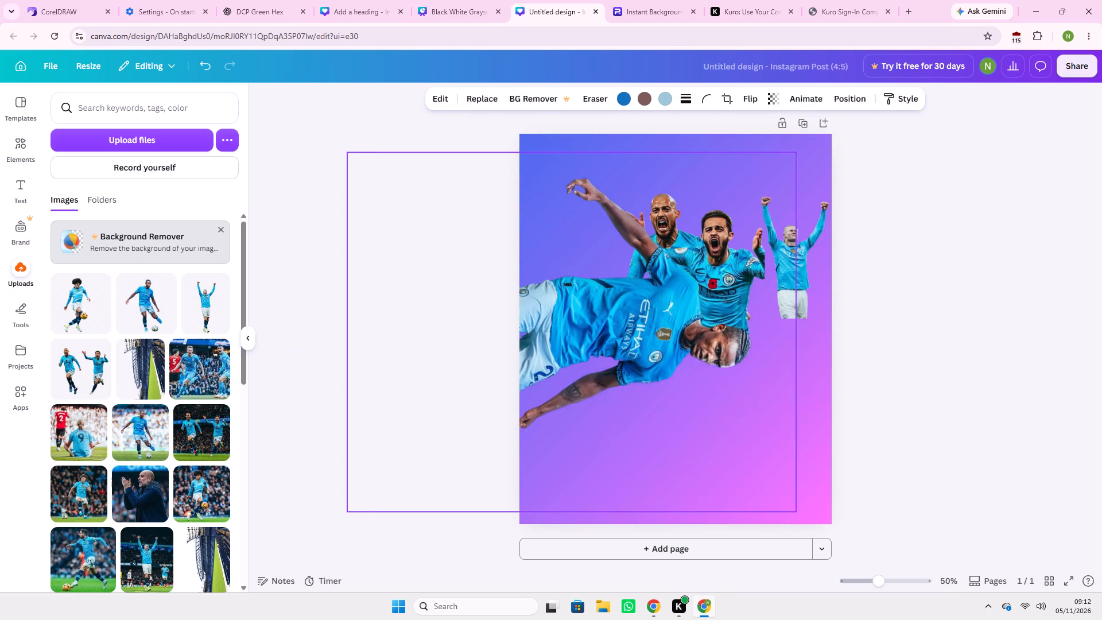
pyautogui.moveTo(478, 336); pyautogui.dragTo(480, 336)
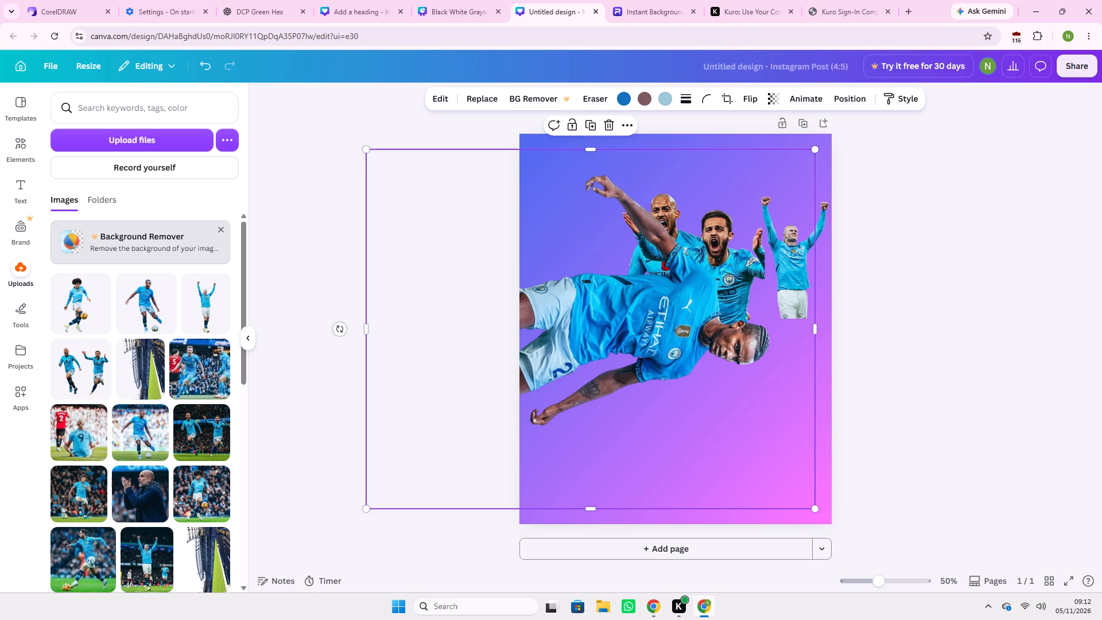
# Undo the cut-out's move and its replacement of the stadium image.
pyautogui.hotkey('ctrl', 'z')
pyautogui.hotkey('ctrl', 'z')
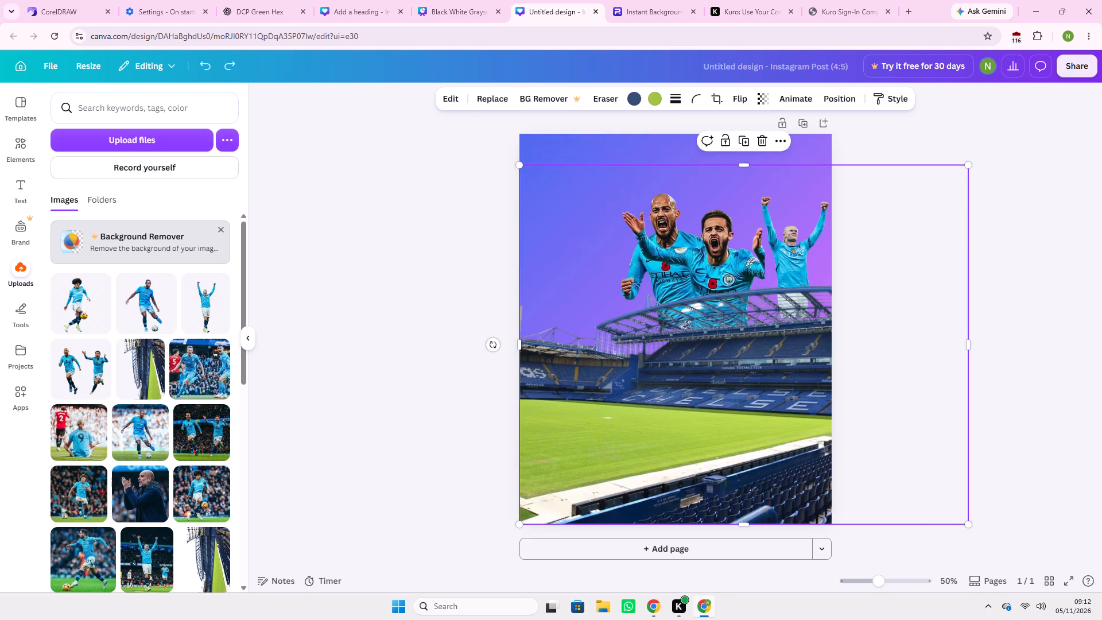
# Add the uploaded cut-out of the player with the white-and-yellow ball as a separate image above the stadium and move it toward the poster's left side.
pyautogui.scroll(1, 8, 619)
pyautogui.moveTo(137, 316); pyautogui.dragTo(637, 406)
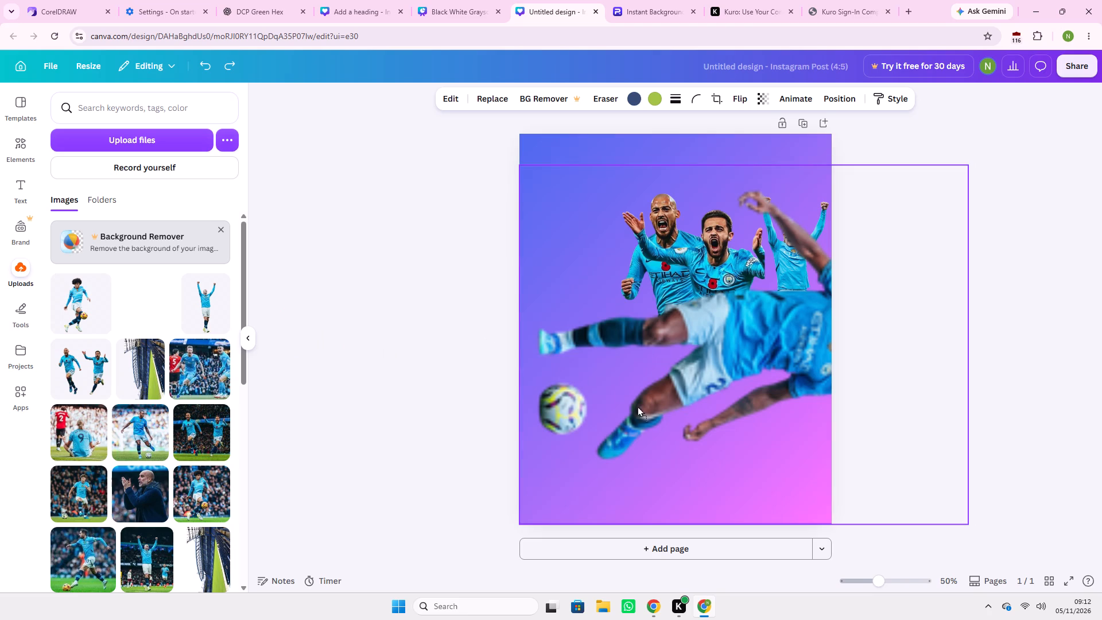
pyautogui.moveTo(637, 406); pyautogui.dragTo(659, 53)
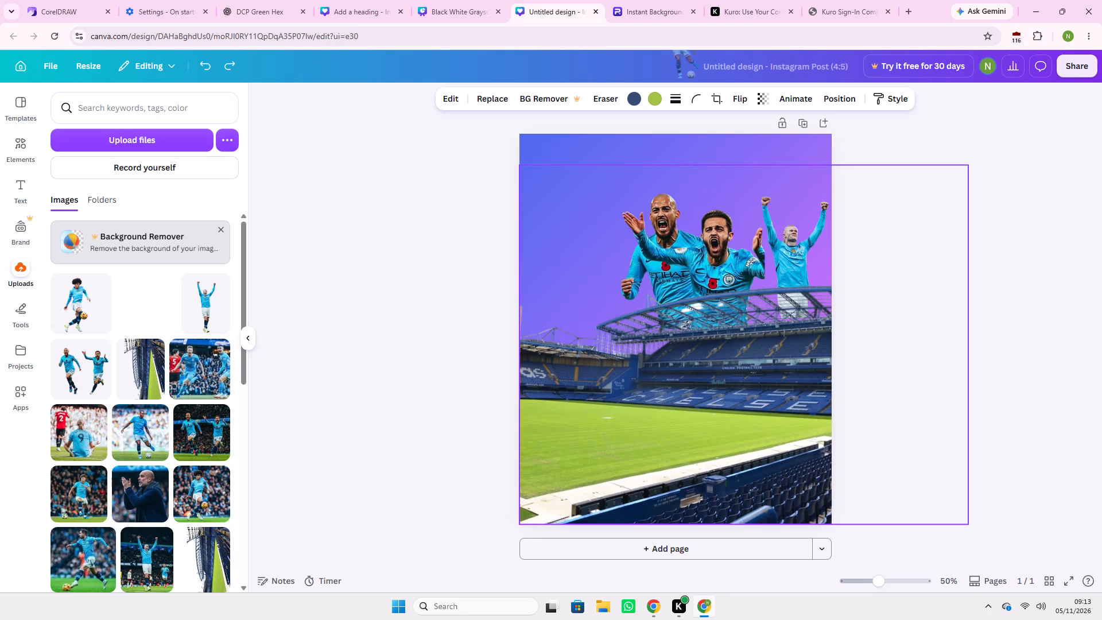
pyautogui.moveTo(659, 53); pyautogui.dragTo(643, 145)
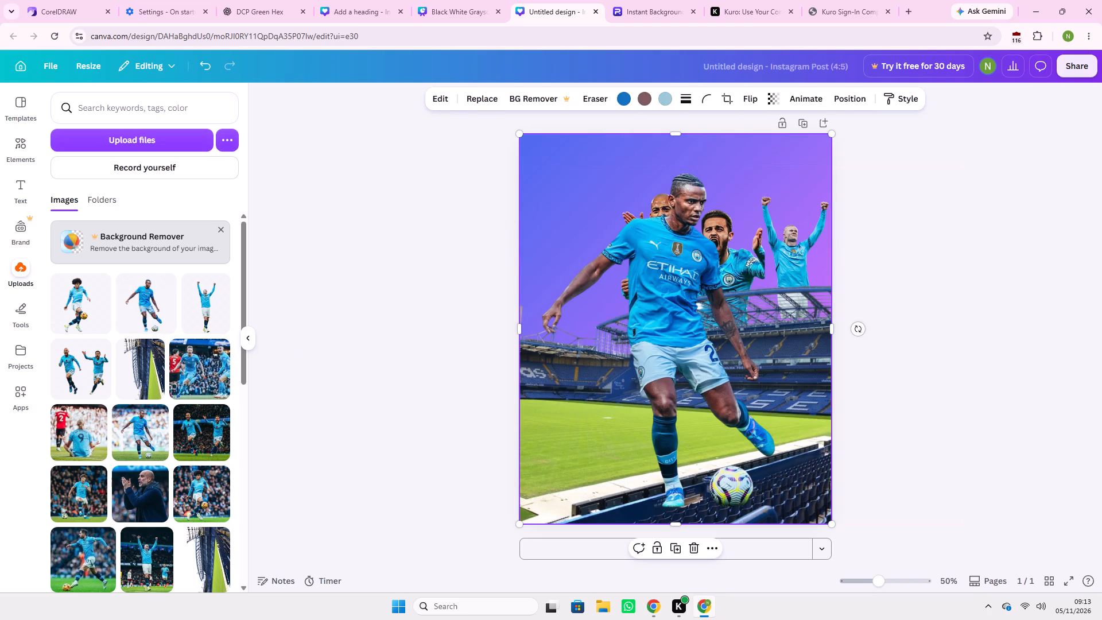
pyautogui.moveTo(669, 339); pyautogui.dragTo(596, 350)
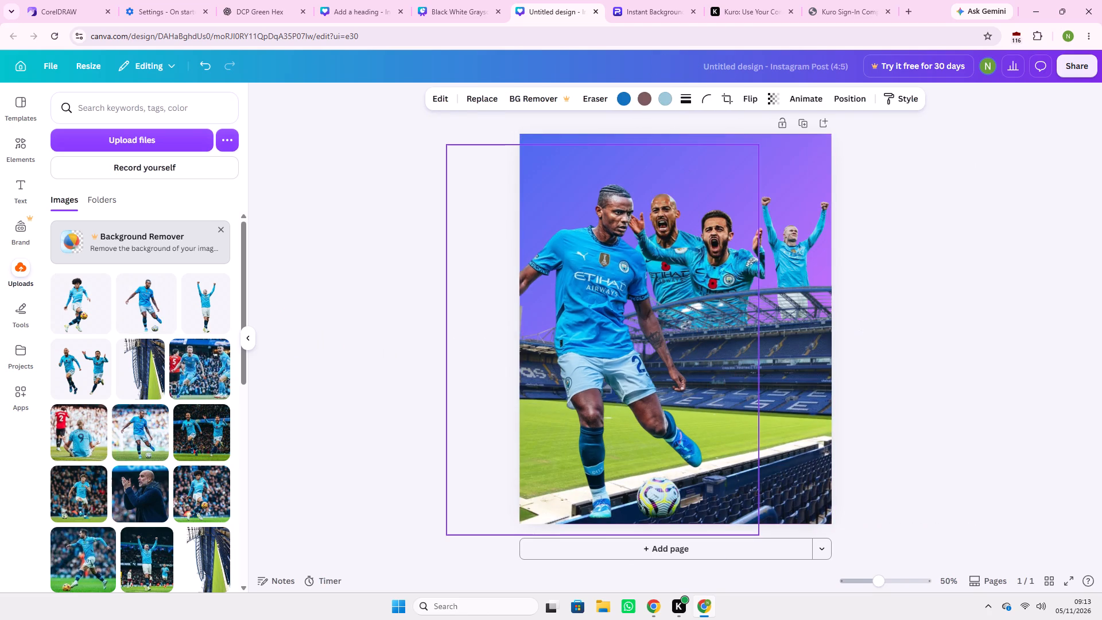
pyautogui.moveTo(596, 350); pyautogui.dragTo(595, 350)
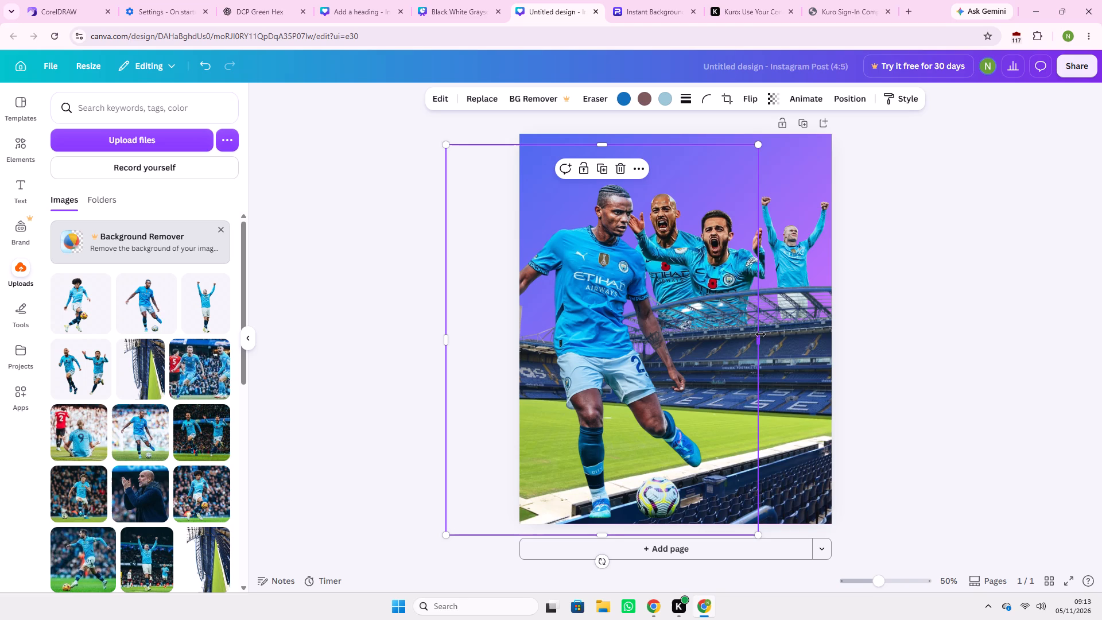
# Crop the empty sides of the image of the player with the white-and-yellow ball, keeping his outstretched hand inside the frame.
pyautogui.moveTo(762, 336); pyautogui.dragTo(722, 342)
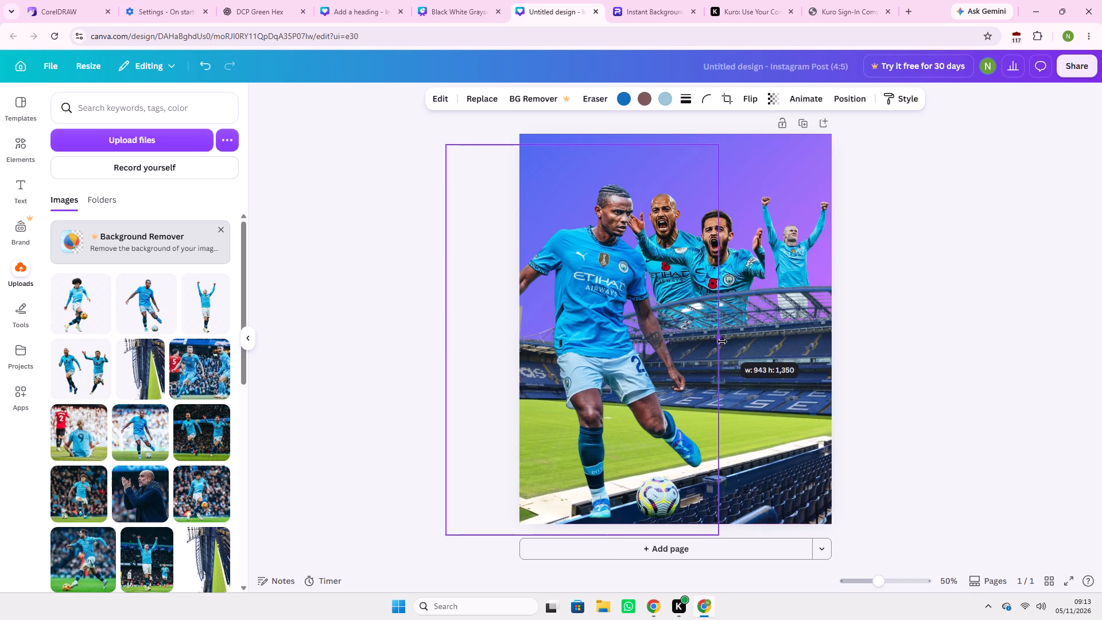
pyautogui.moveTo(722, 342); pyautogui.dragTo(710, 341)
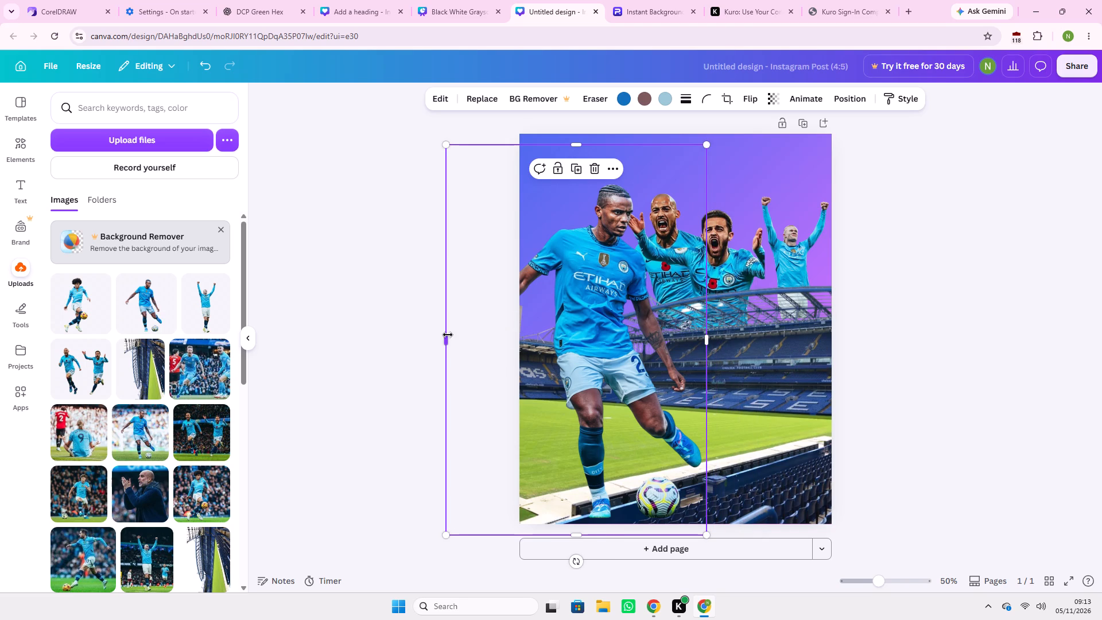
pyautogui.moveTo(448, 335); pyautogui.dragTo(472, 336)
pyautogui.moveTo(561, 308); pyautogui.dragTo(642, 323)
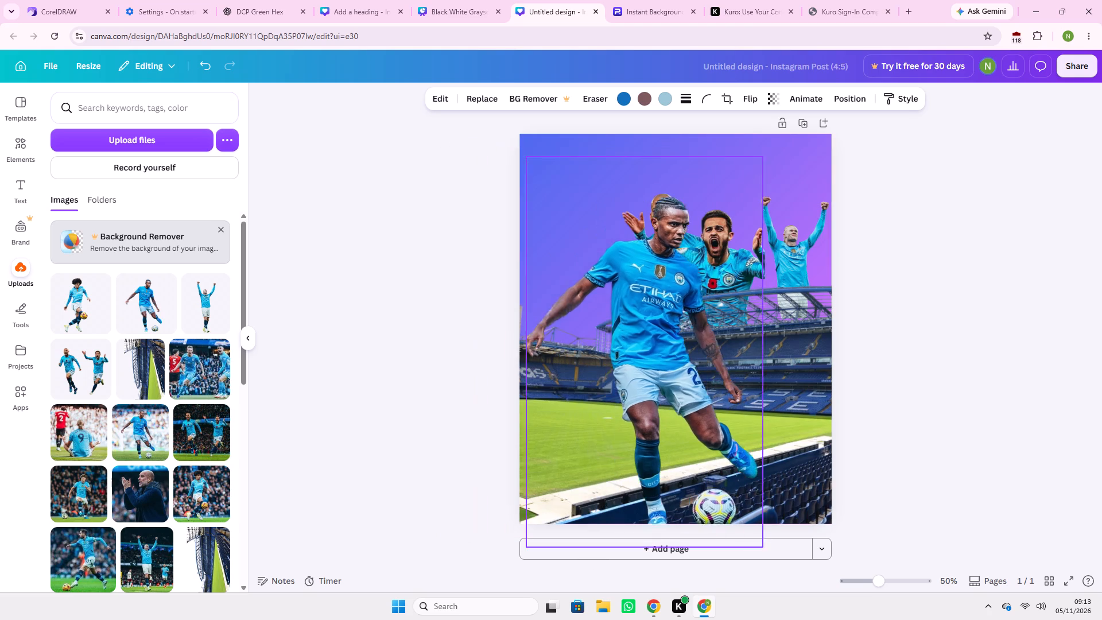
pyautogui.moveTo(642, 323); pyautogui.dragTo(709, 335)
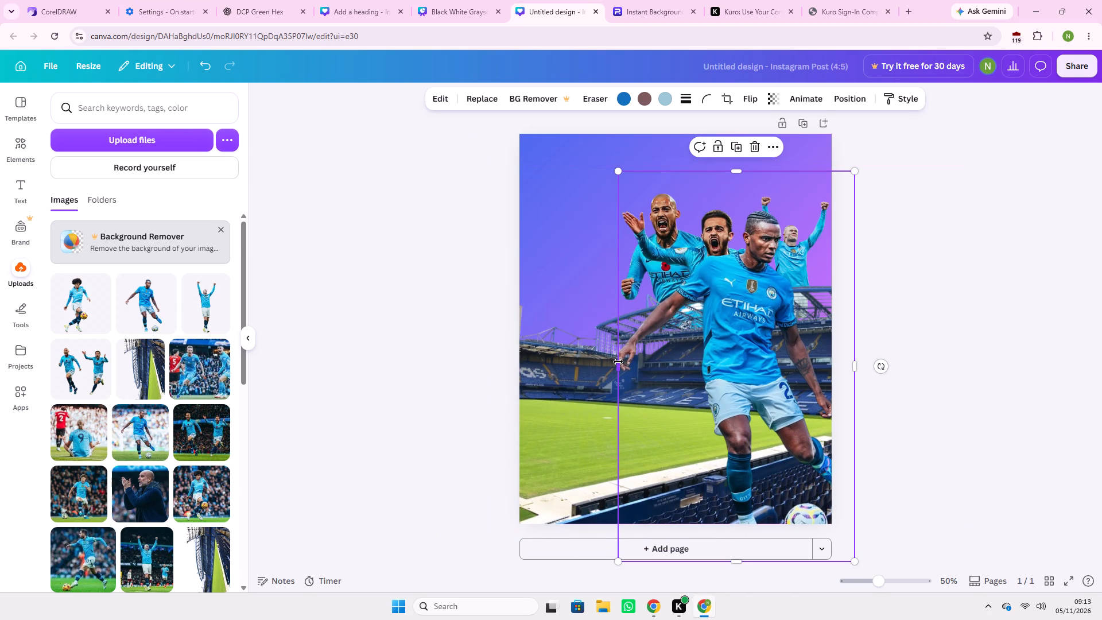
pyautogui.moveTo(618, 362); pyautogui.dragTo(611, 360)
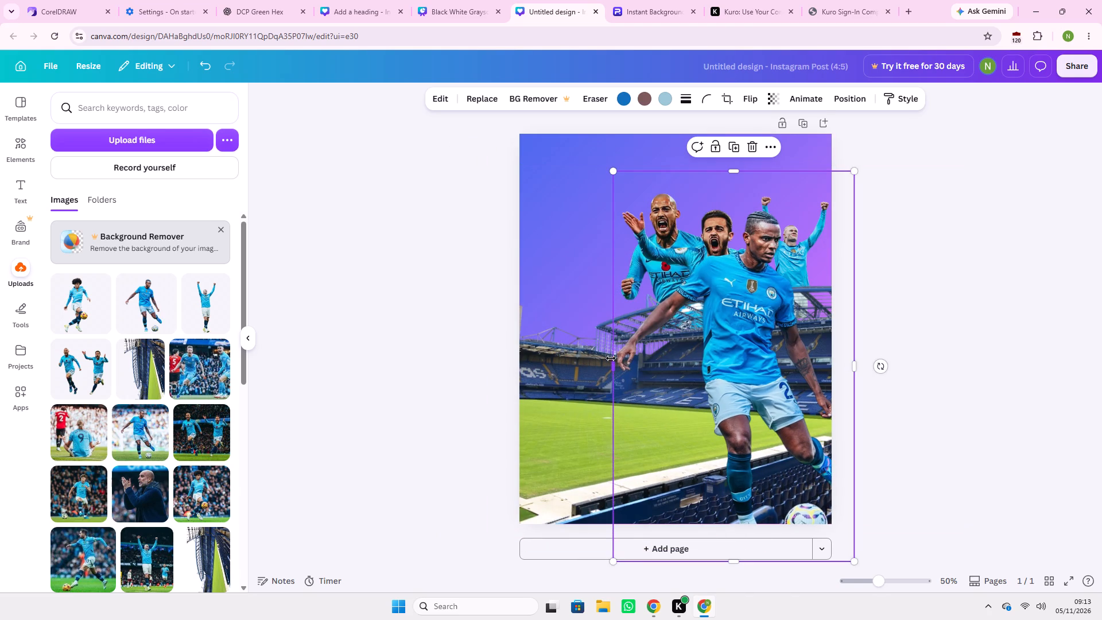
# Scale the player with the white-and-yellow ball down to about two-fifths of his size and stand him on the pitch's left side.
pyautogui.moveTo(716, 374); pyautogui.dragTo(620, 346)
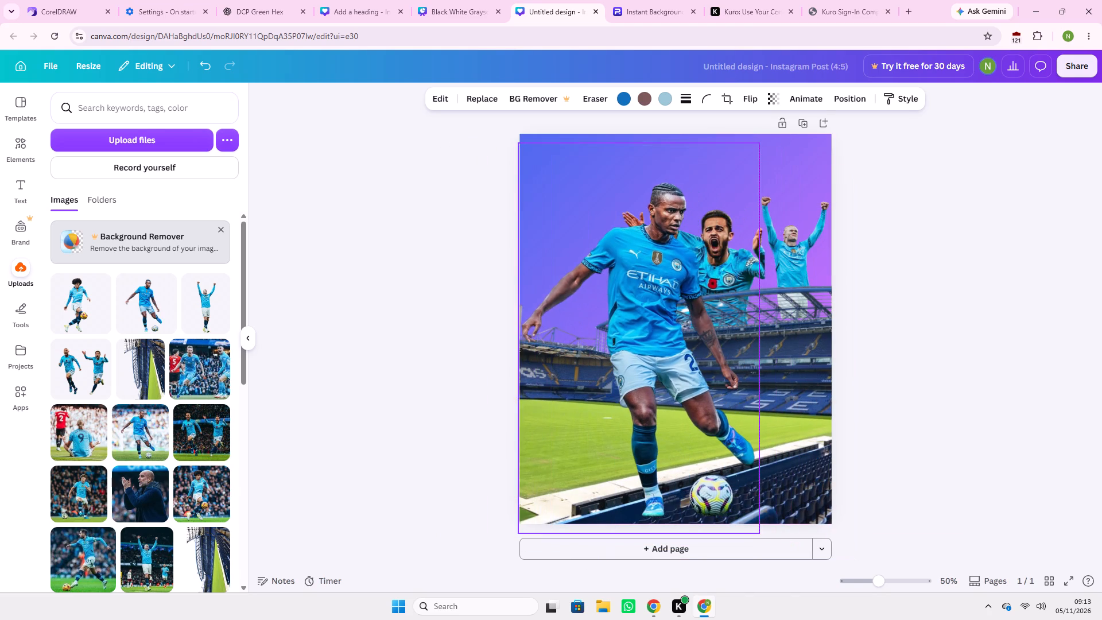
pyautogui.moveTo(620, 346); pyautogui.dragTo(641, 359)
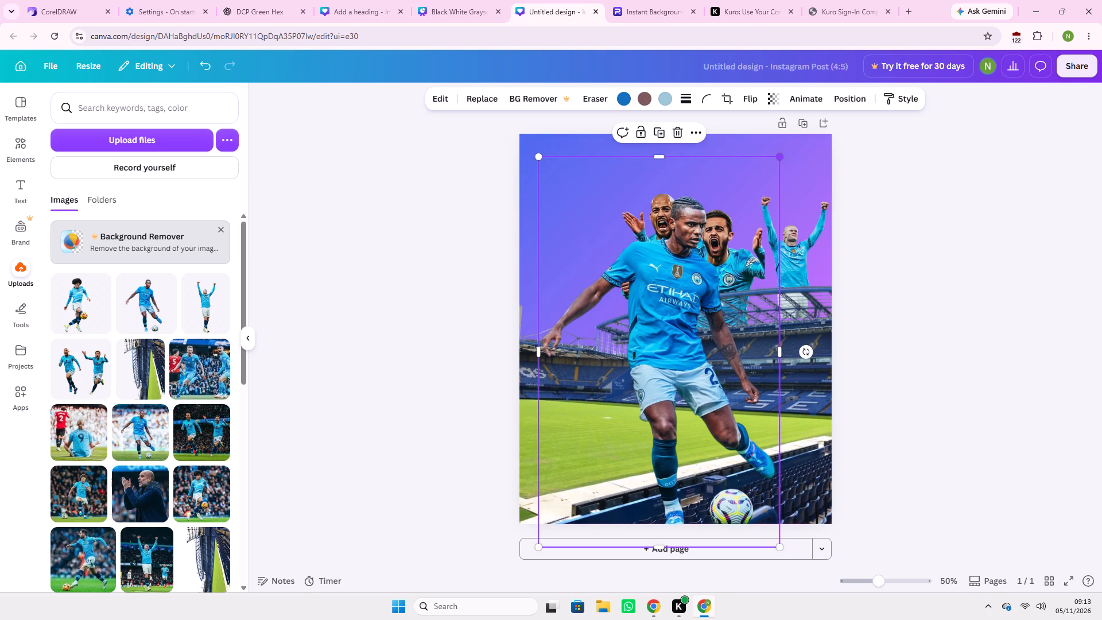
pyautogui.moveTo(781, 156); pyautogui.dragTo(672, 360)
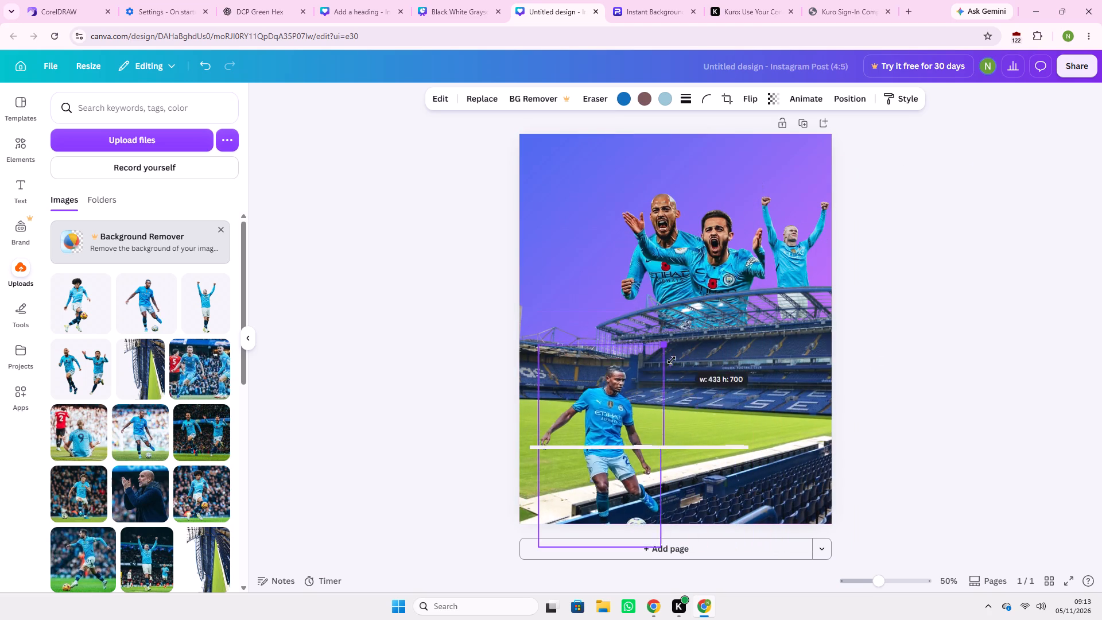
pyautogui.moveTo(672, 360); pyautogui.dragTo(654, 397)
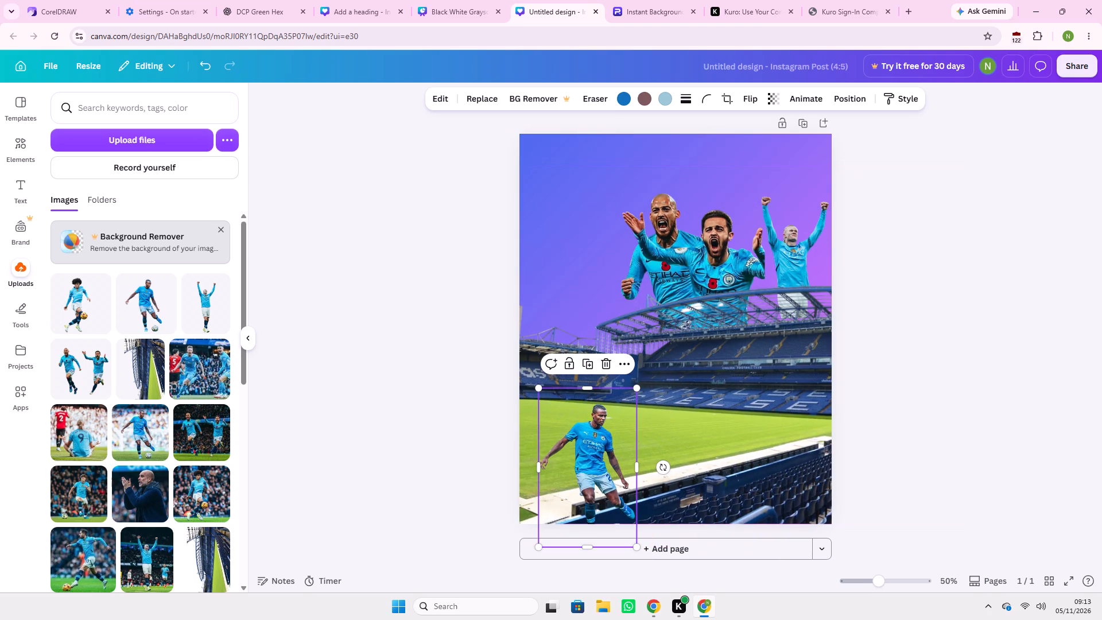
pyautogui.moveTo(581, 452); pyautogui.dragTo(588, 394)
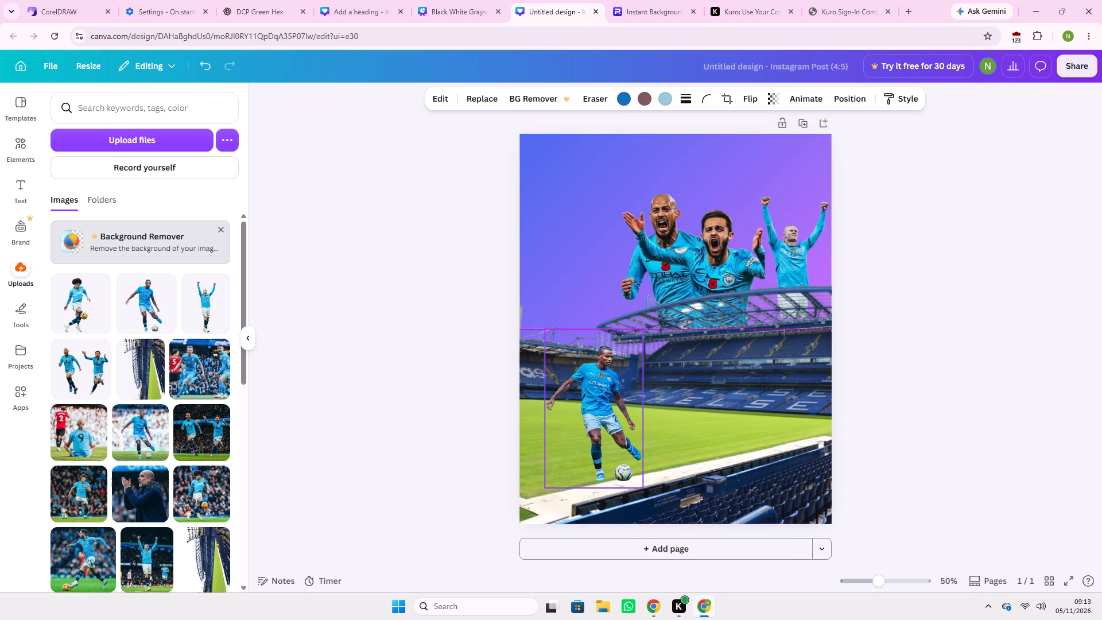
pyautogui.moveTo(588, 394); pyautogui.dragTo(589, 394)
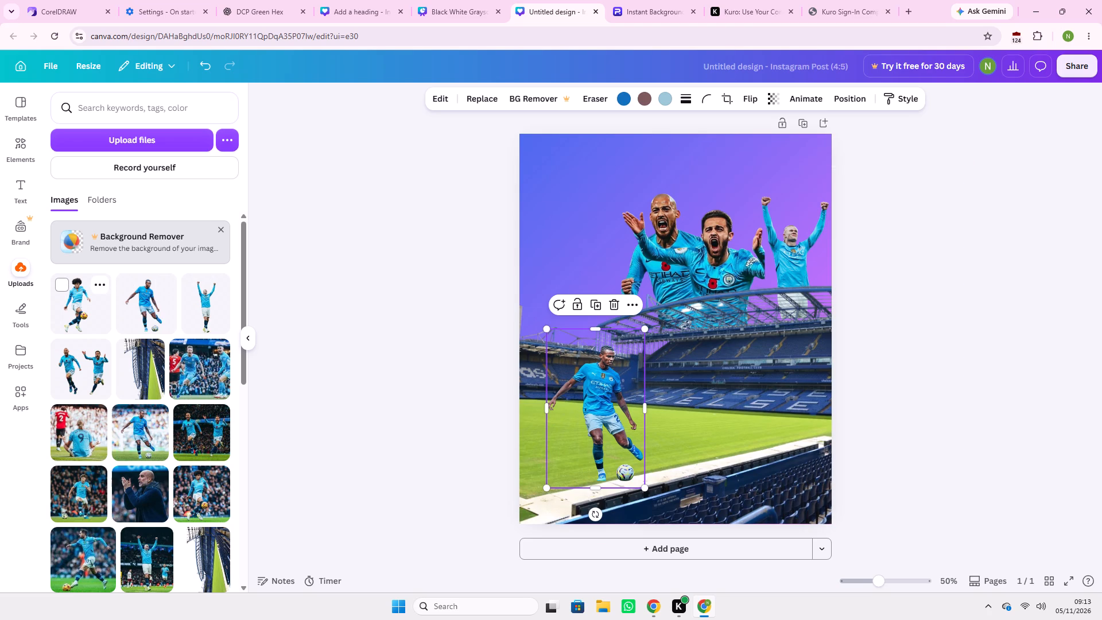
# Bring the uploaded cut-out of the curly-haired player with the yellow ball onto the poster beside the player on the pitch.
pyautogui.moveTo(83, 310); pyautogui.dragTo(674, 385)
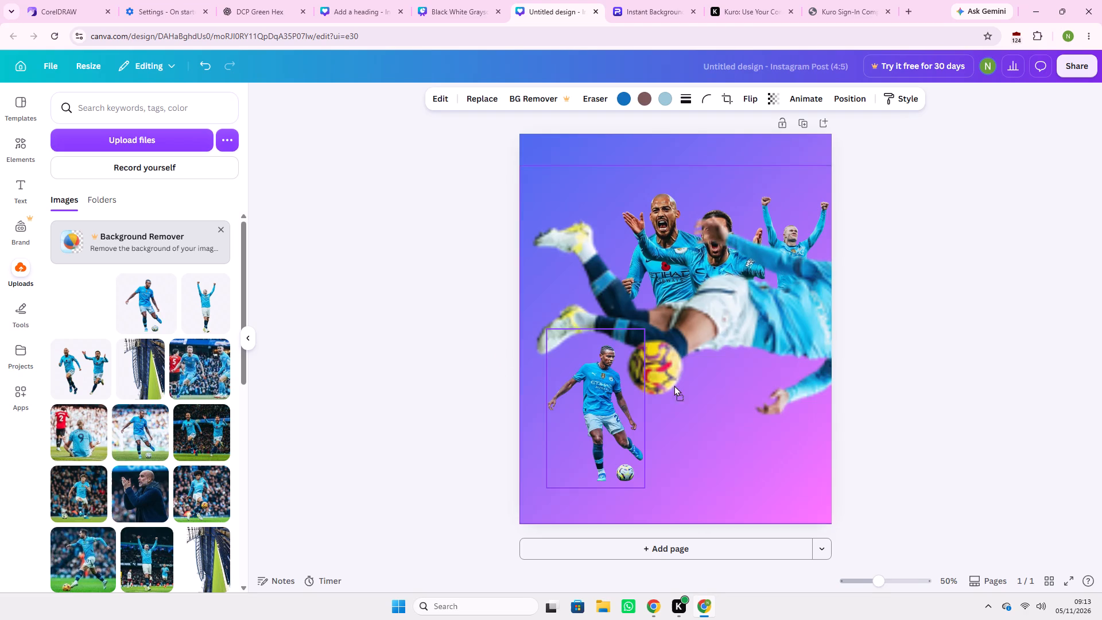
# Add the uploaded cut-out of the curly-haired player with the yellow ball as a separate image, without replacing any existing picture.
pyautogui.moveTo(674, 385); pyautogui.dragTo(677, 502)
pyautogui.moveTo(677, 502); pyautogui.dragTo(556, 240)
pyautogui.moveTo(556, 240); pyautogui.dragTo(586, 128)
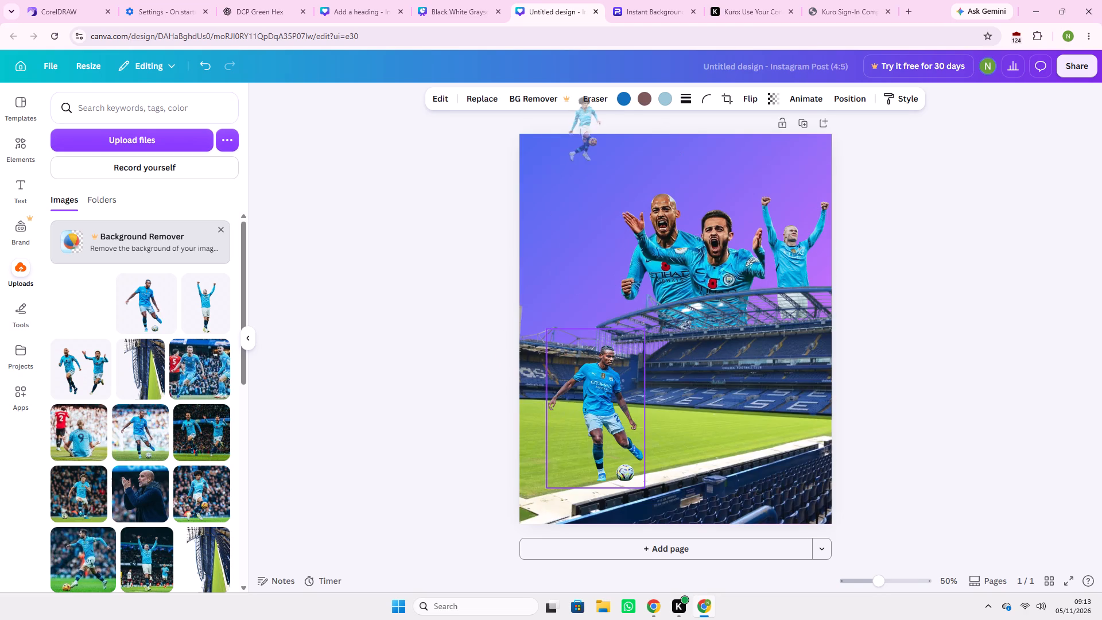
pyautogui.moveTo(586, 128); pyautogui.dragTo(601, 159)
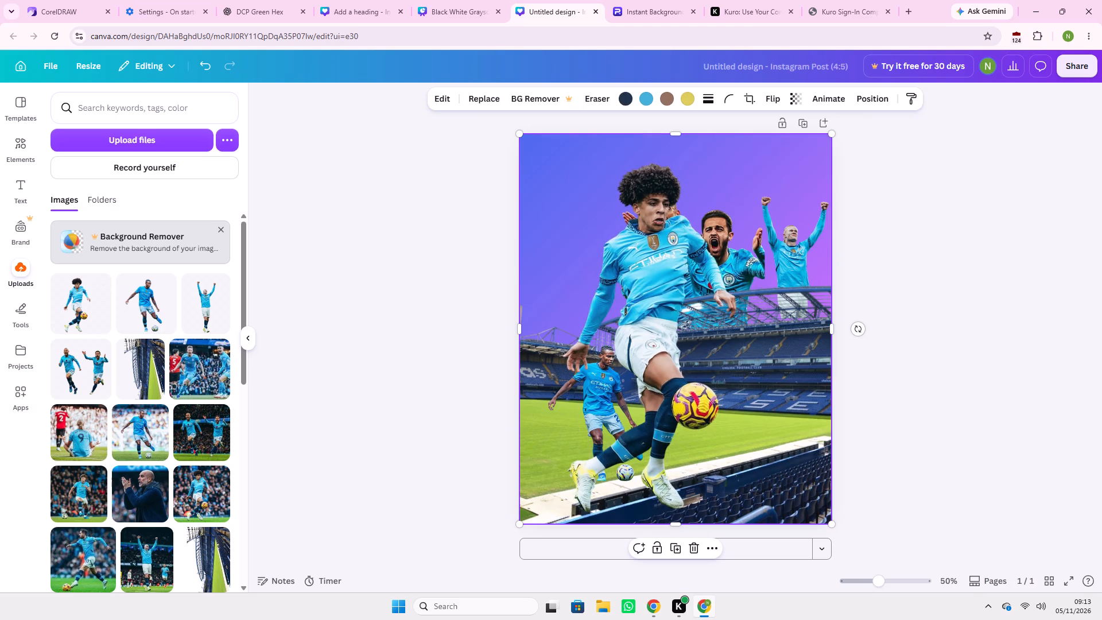
# Shrink the curly-haired player's cut-out to about half its size and move it over the middle of the stadium.
pyautogui.moveTo(639, 297); pyautogui.dragTo(697, 298)
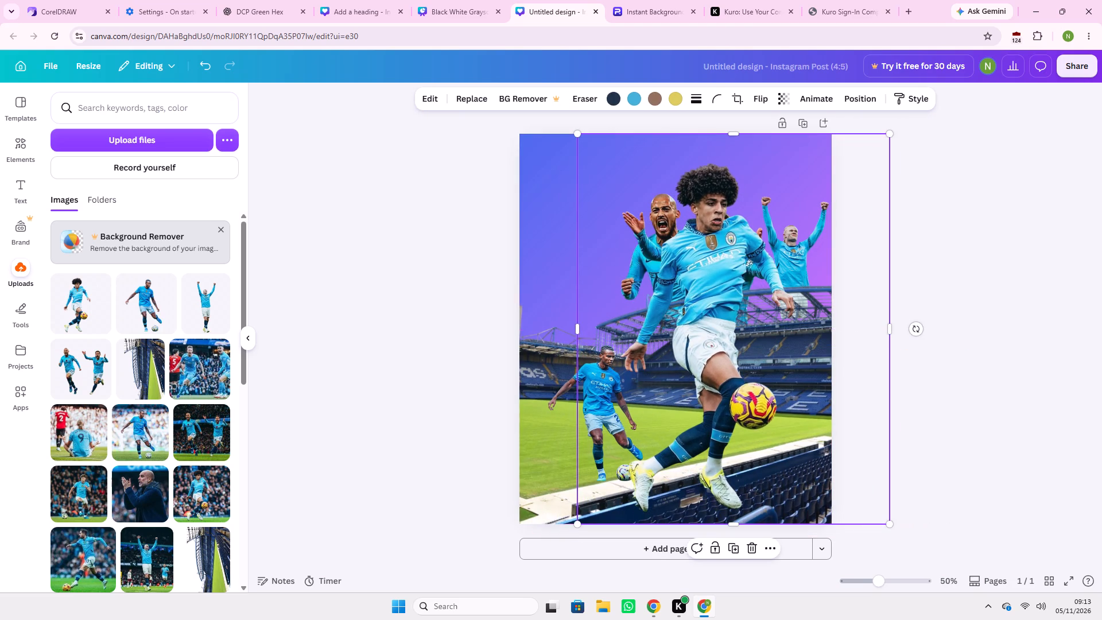
pyautogui.moveTo(579, 131); pyautogui.dragTo(622, 188)
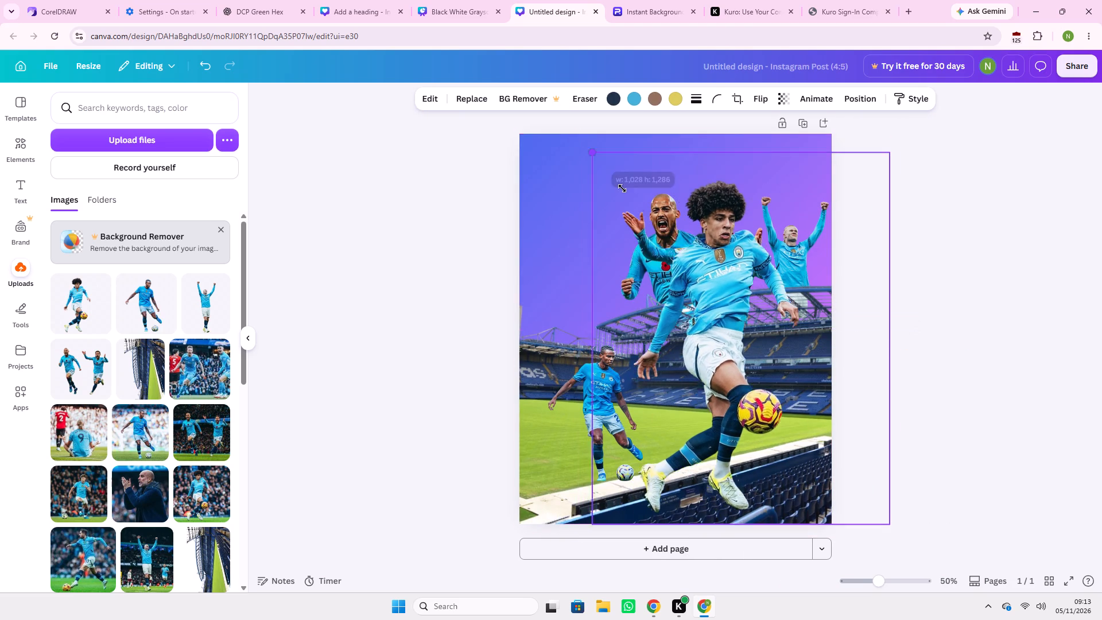
pyautogui.moveTo(622, 188); pyautogui.dragTo(707, 356)
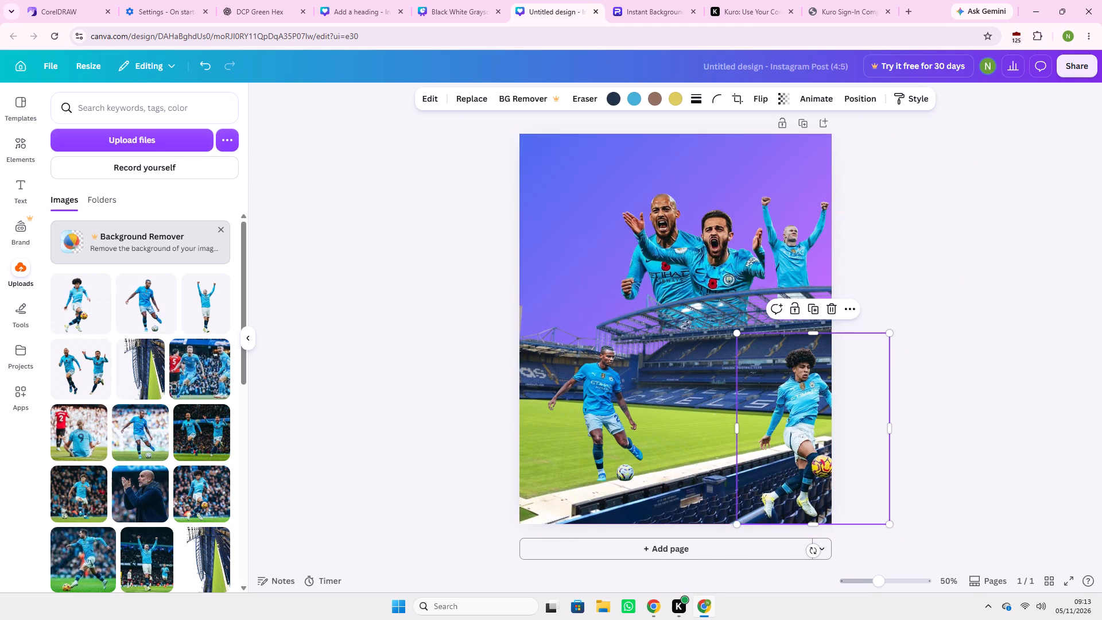
pyautogui.moveTo(808, 412); pyautogui.dragTo(705, 356)
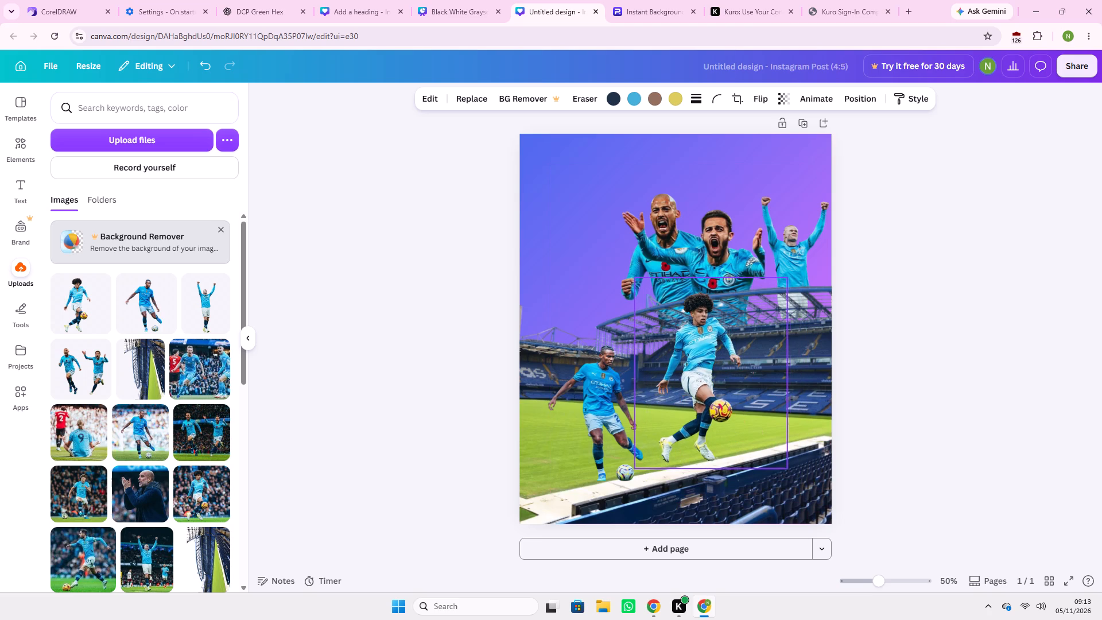
pyautogui.moveTo(705, 356); pyautogui.dragTo(716, 359)
pyautogui.moveTo(717, 380); pyautogui.dragTo(716, 374)
pyautogui.moveTo(716, 374); pyautogui.dragTo(715, 381)
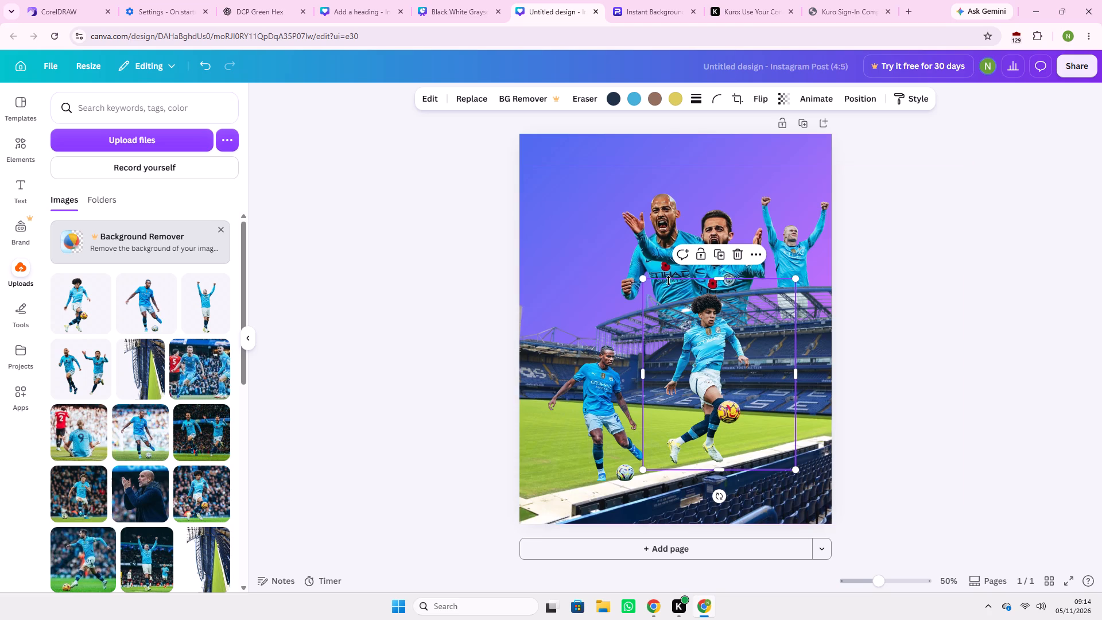
# Shrink the curly-haired player's cut-out to about three-quarters of its size and place it on the pitch beside the player with the white ball.
pyautogui.moveTo(641, 276); pyautogui.dragTo(643, 281)
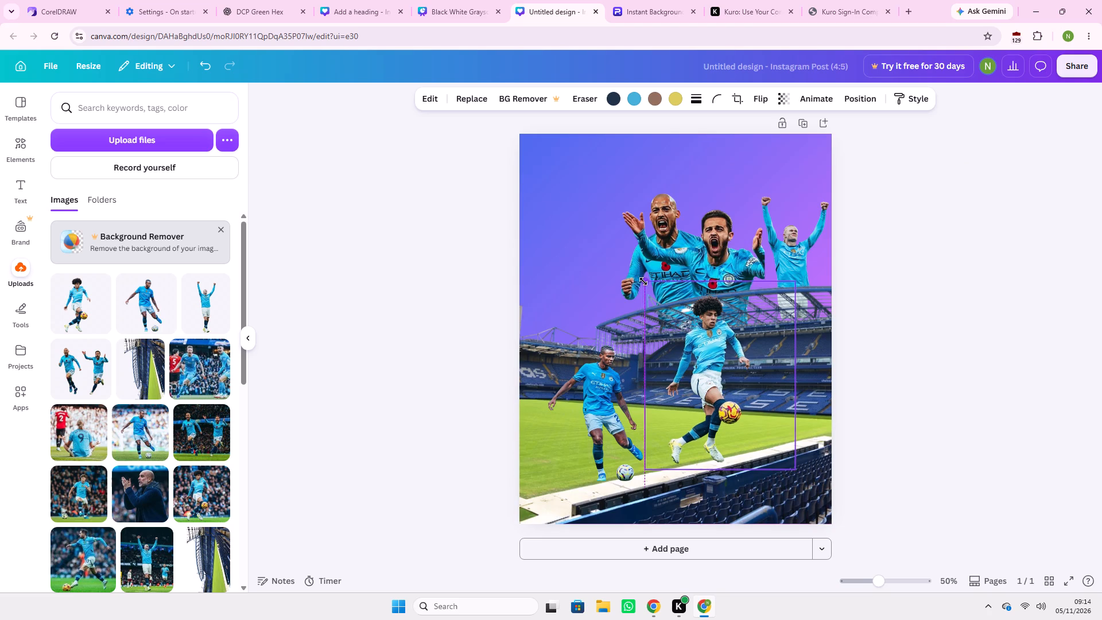
pyautogui.moveTo(643, 281); pyautogui.dragTo(657, 306)
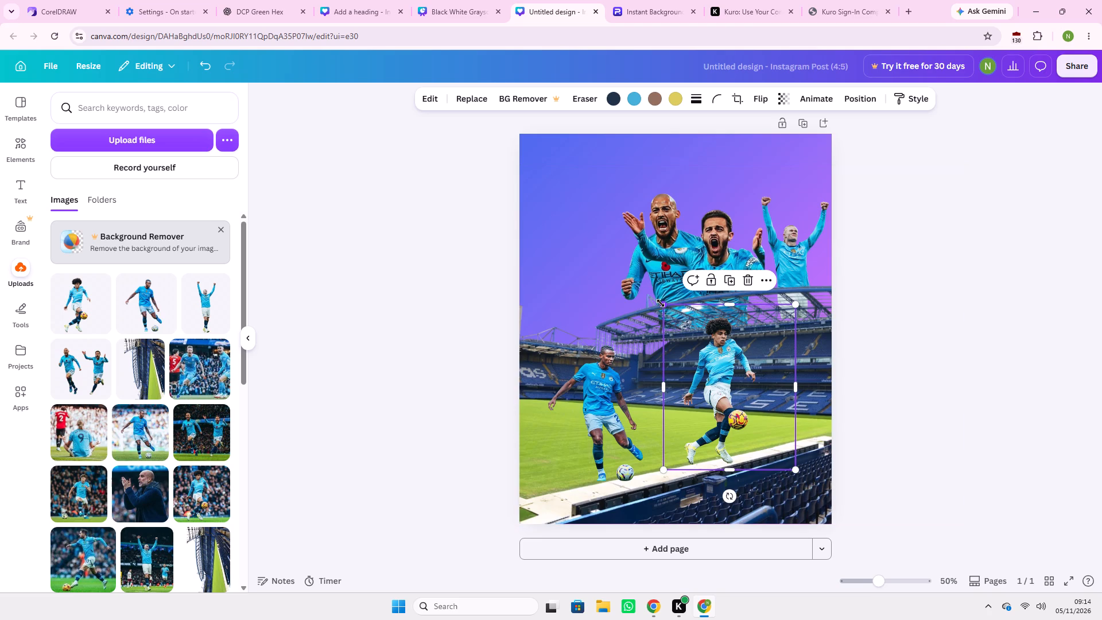
pyautogui.moveTo(661, 303); pyautogui.dragTo(663, 332)
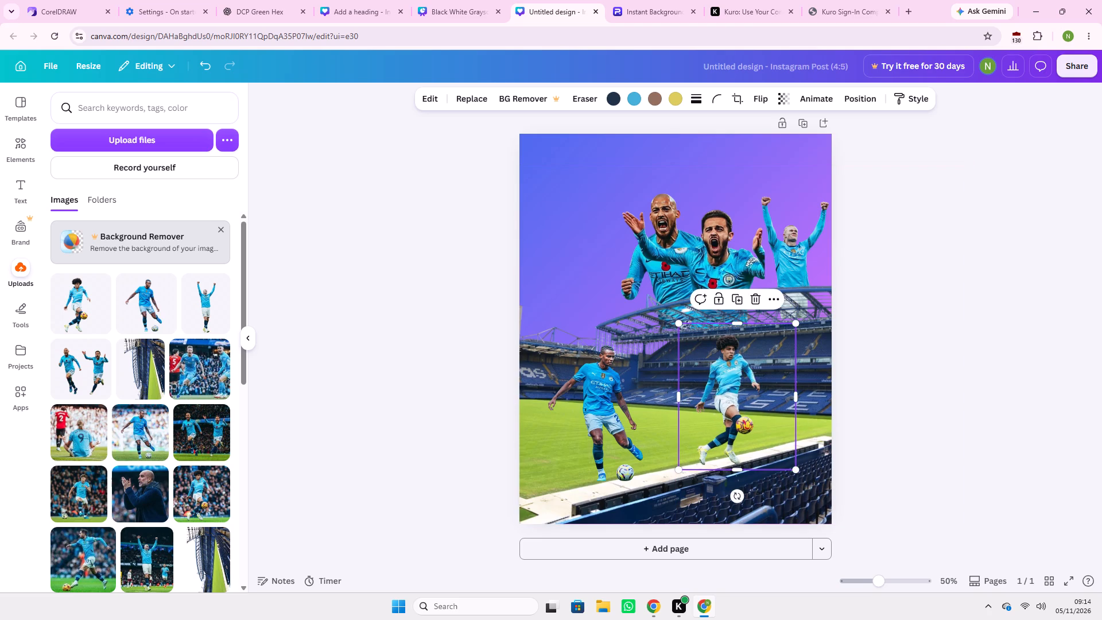
pyautogui.moveTo(720, 366); pyautogui.dragTo(688, 373)
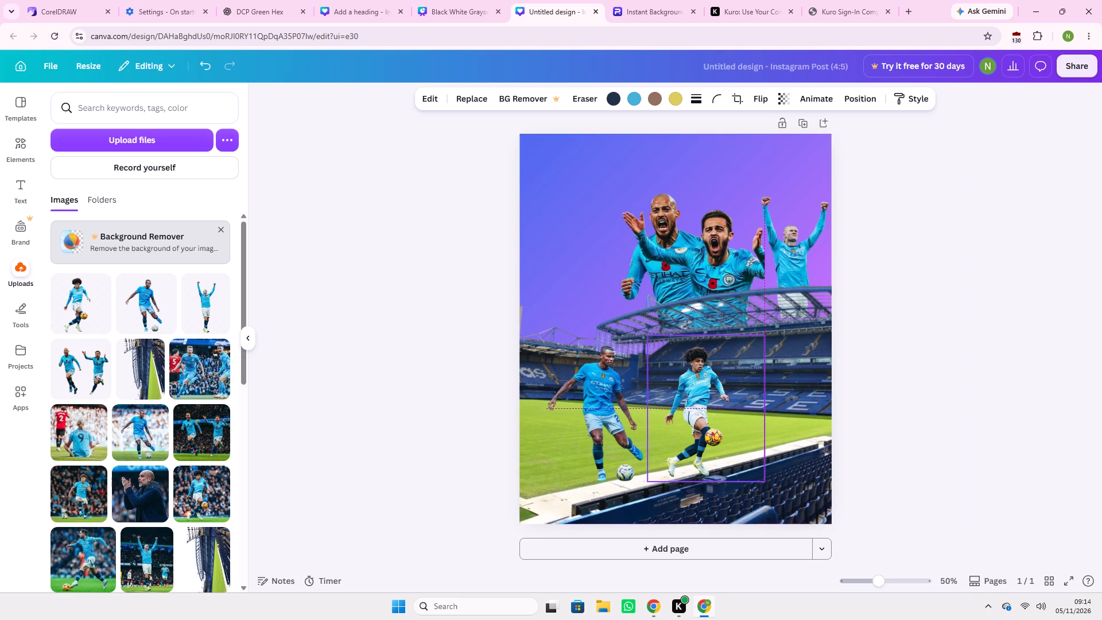
pyautogui.moveTo(688, 373); pyautogui.dragTo(676, 369)
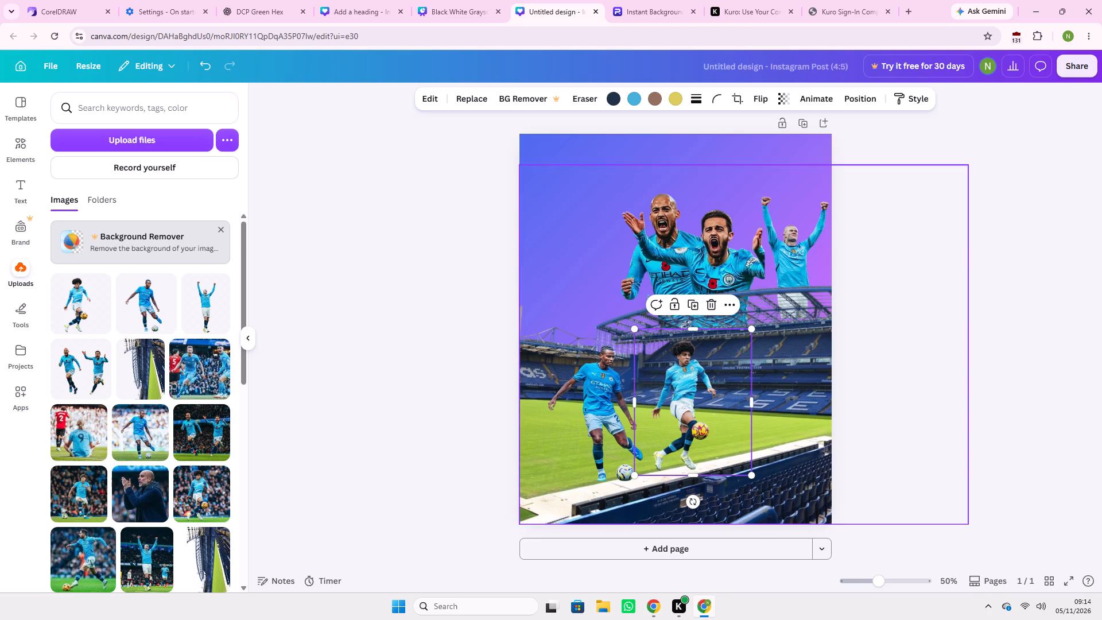
# Flip the cut-out of the player with the white ball horizontally.
pyautogui.click(591, 404)
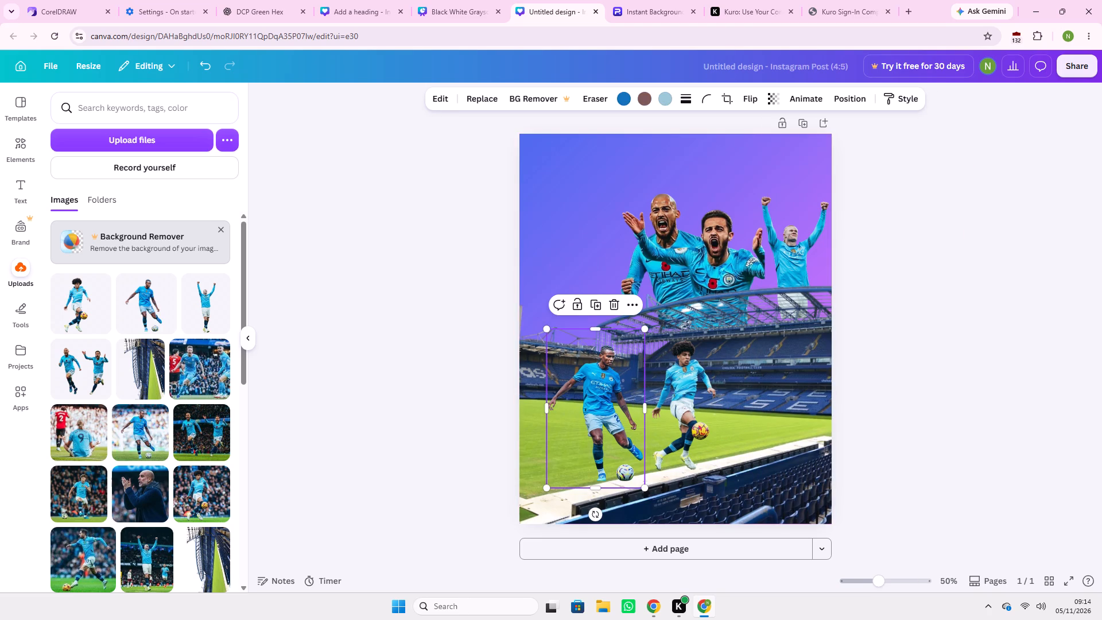
pyautogui.click(744, 95)
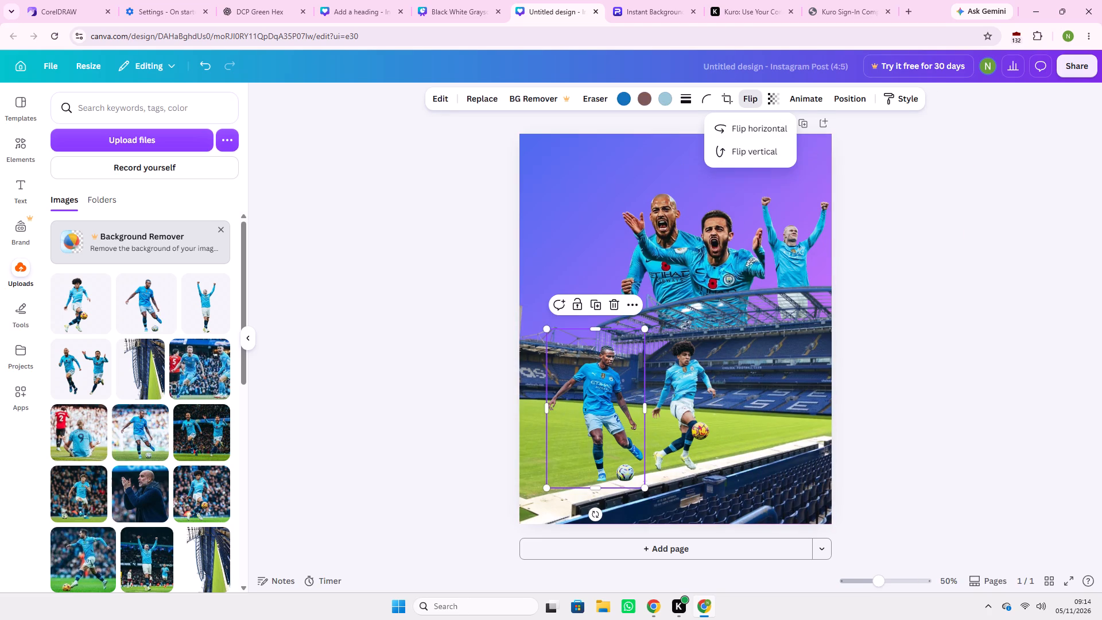
pyautogui.click(750, 126)
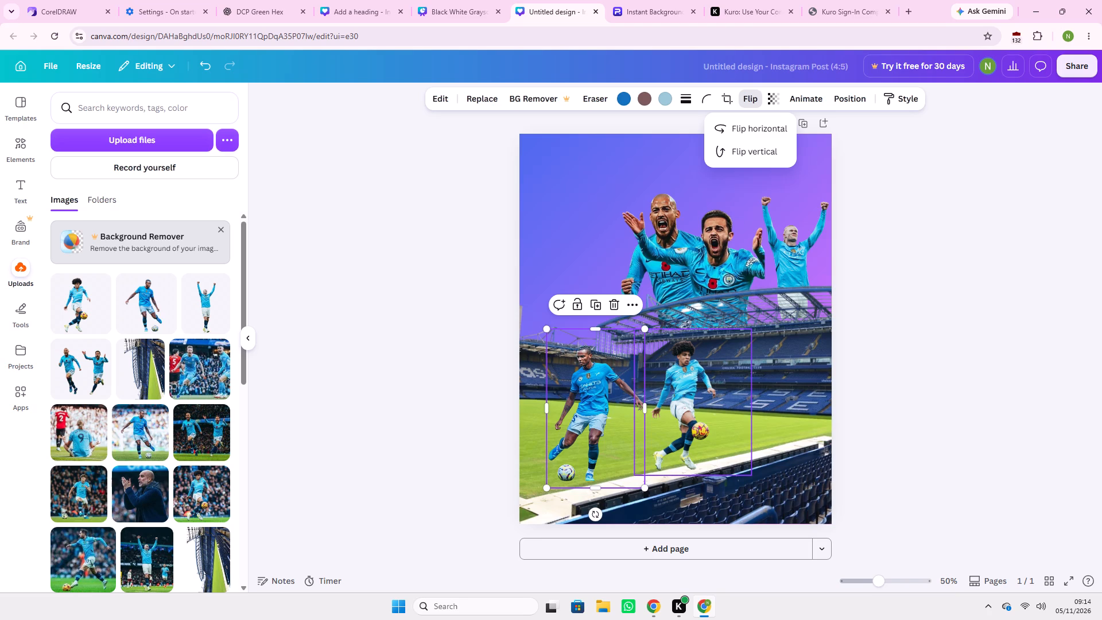
# Position the curly-haired player close beside the flipped player on the pitch, with the flipped player nudged slightly toward him.
pyautogui.moveTo(713, 385); pyautogui.dragTo(712, 385)
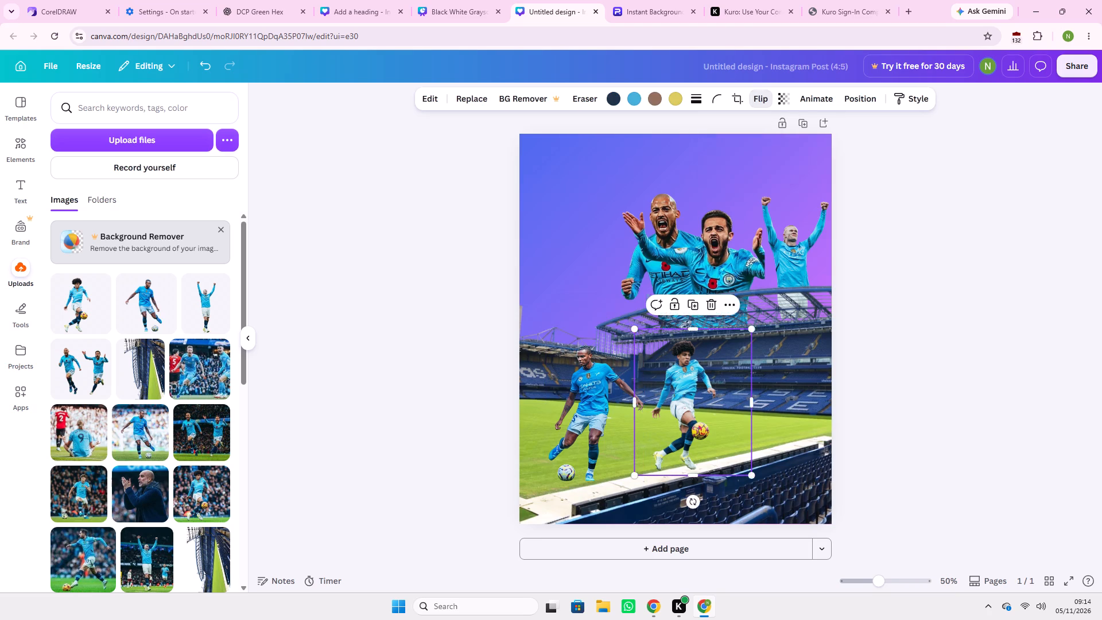
pyautogui.moveTo(712, 385); pyautogui.dragTo(683, 392)
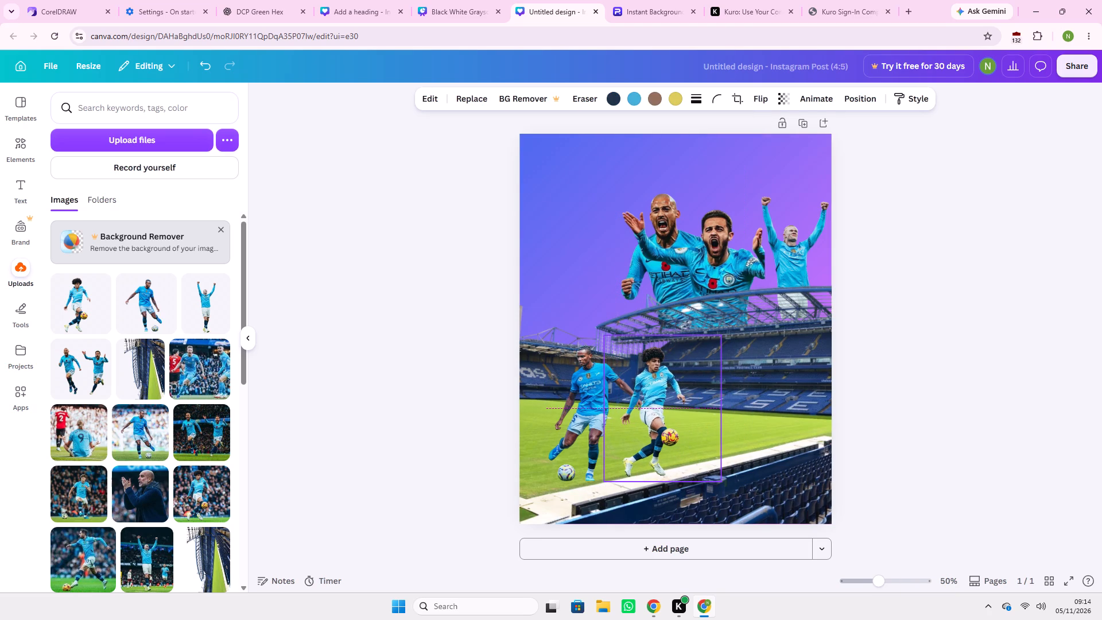
pyautogui.moveTo(683, 392); pyautogui.dragTo(682, 389)
pyautogui.click(588, 400)
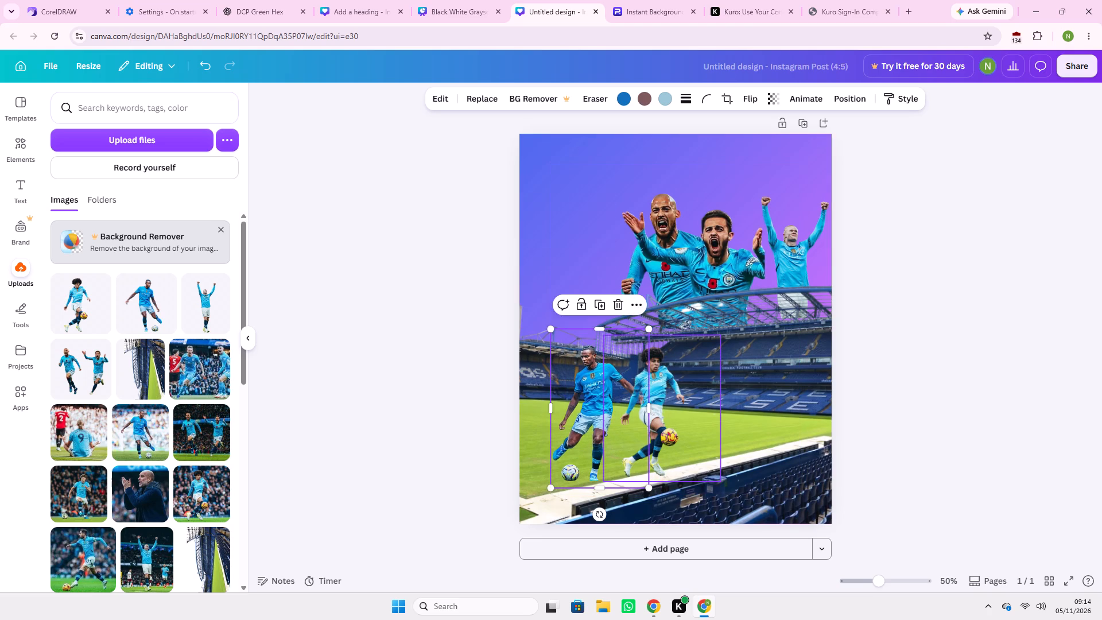
pyautogui.moveTo(655, 412); pyautogui.dragTo(673, 404)
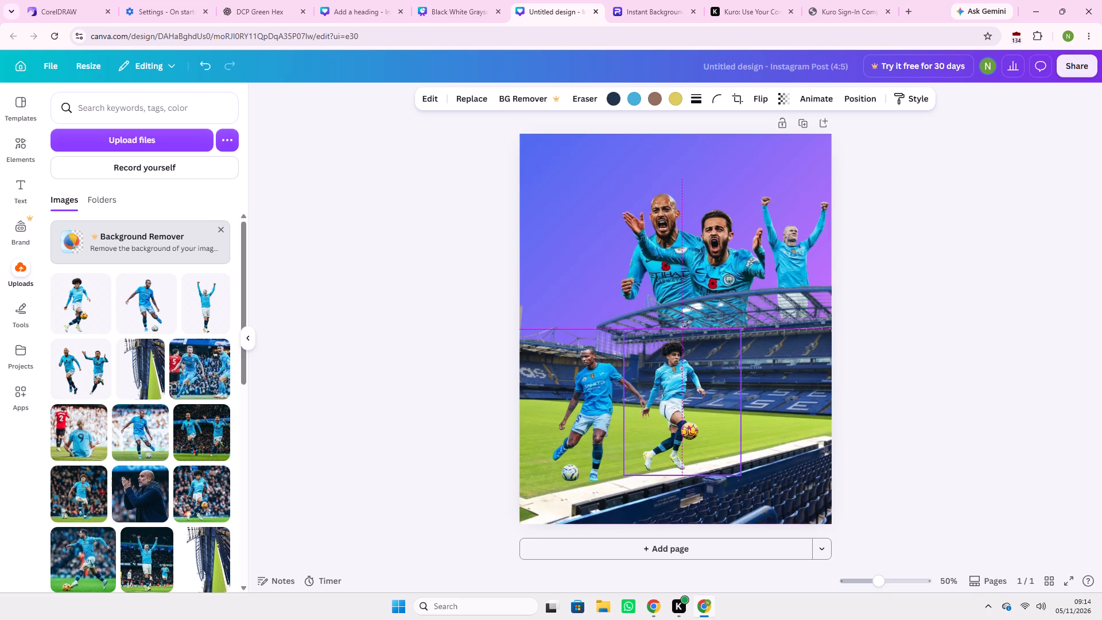
pyautogui.moveTo(673, 404); pyautogui.dragTo(666, 409)
pyautogui.click(804, 362)
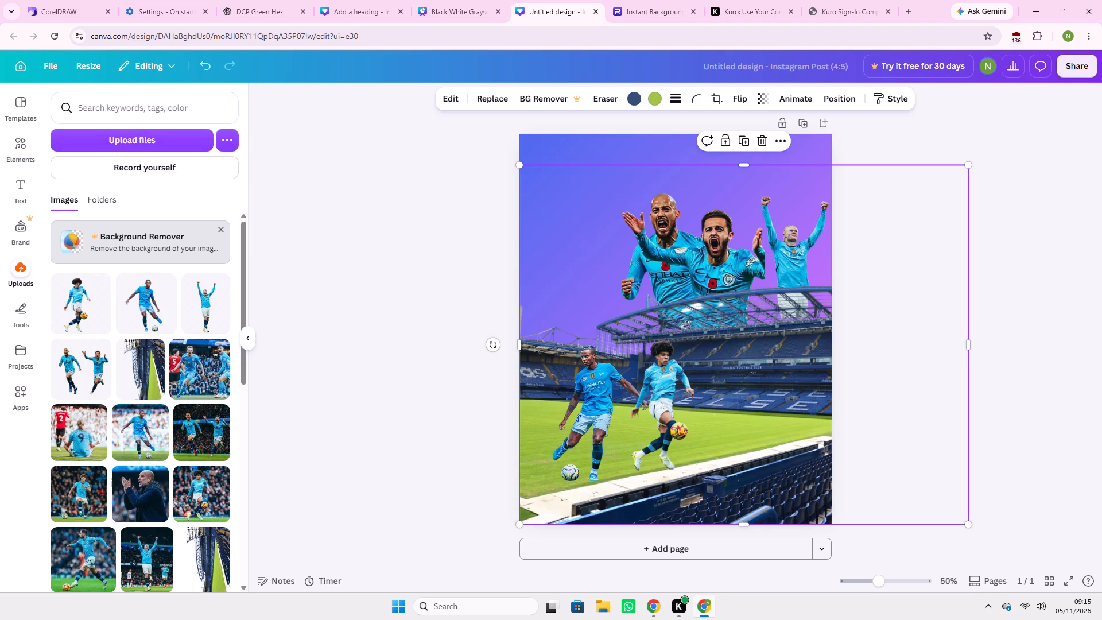
# Search Google Images for "chelsea players" in a new browser tab.
pyautogui.click(913, 14)
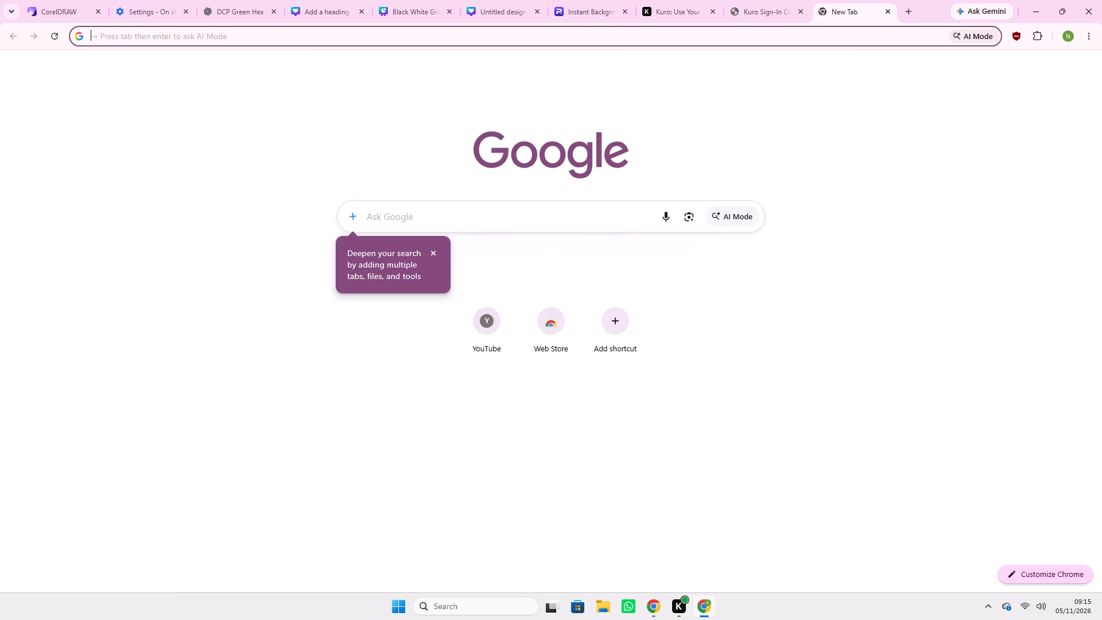
pyautogui.write('ch')
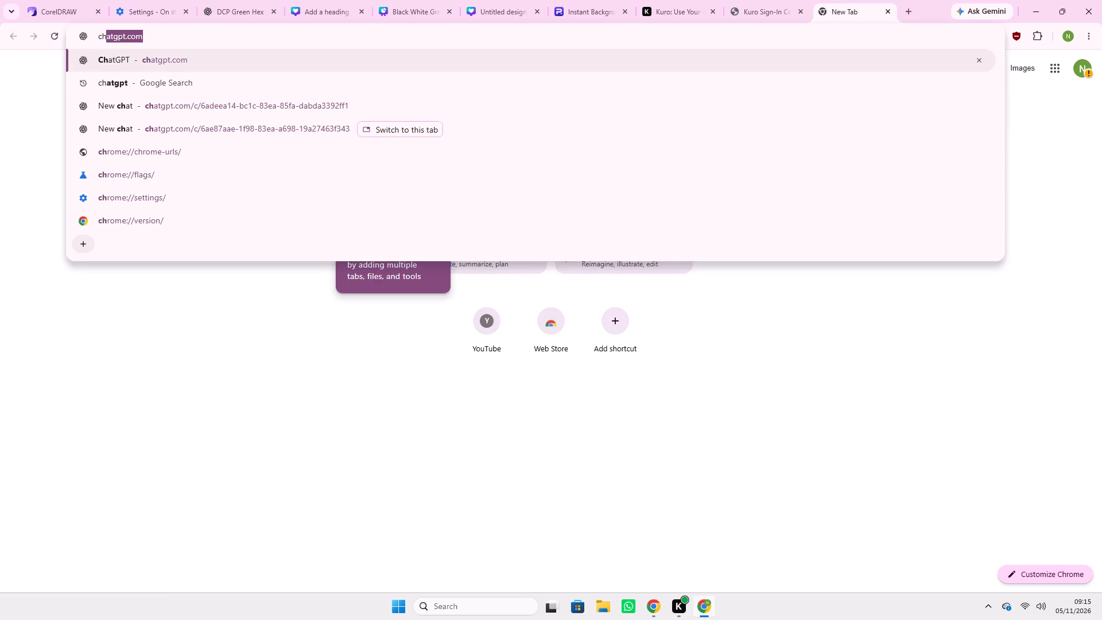
pyautogui.write('elsea players')
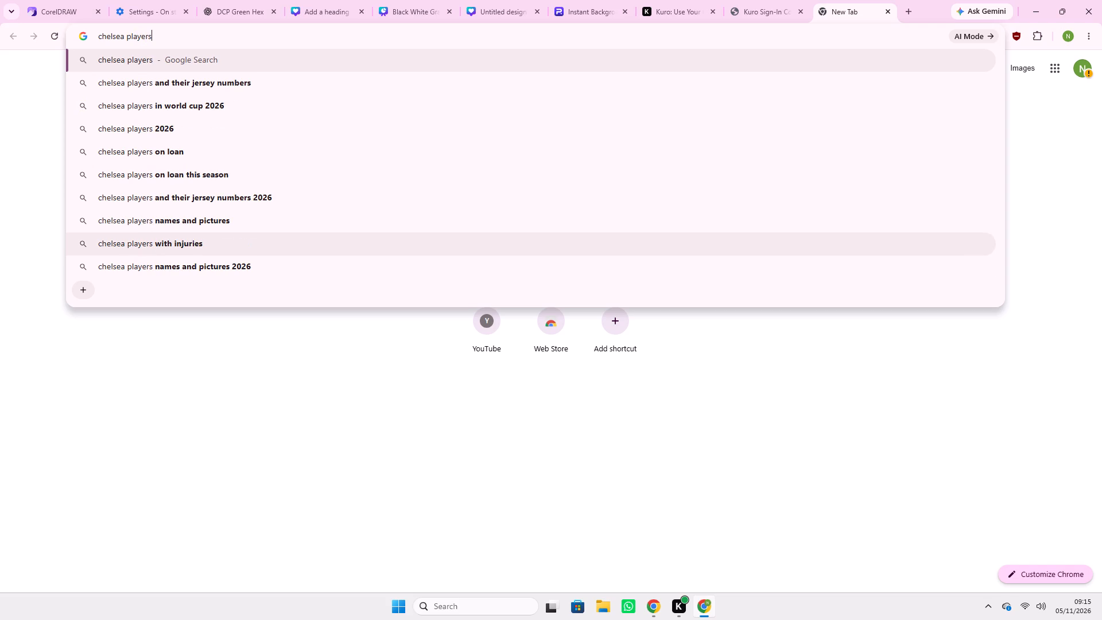
pyautogui.press('Return')
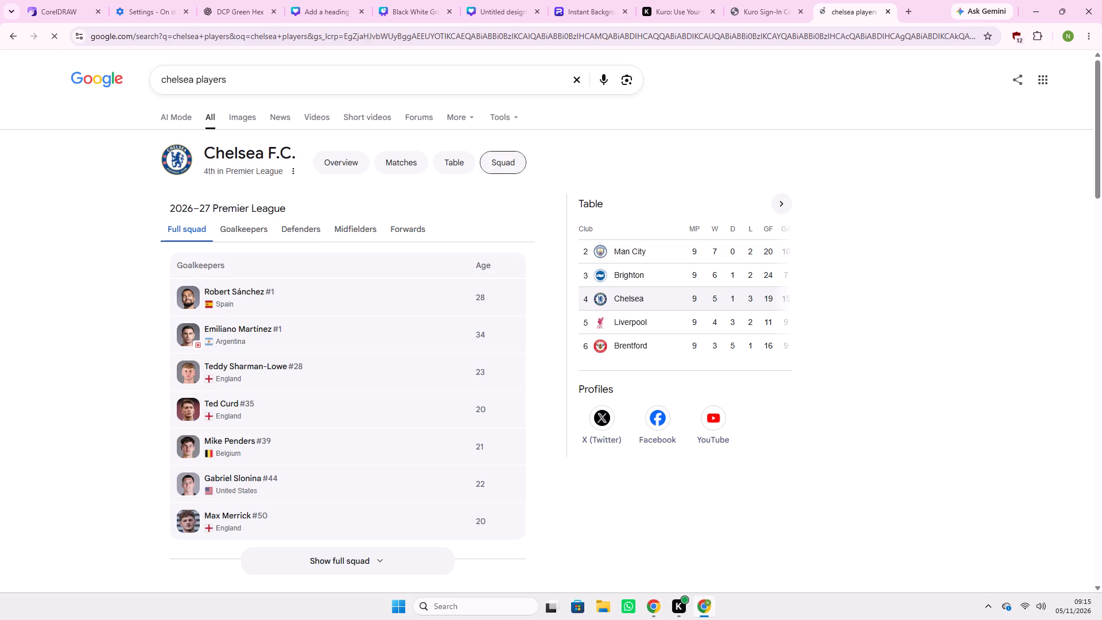
pyautogui.click(255, 121)
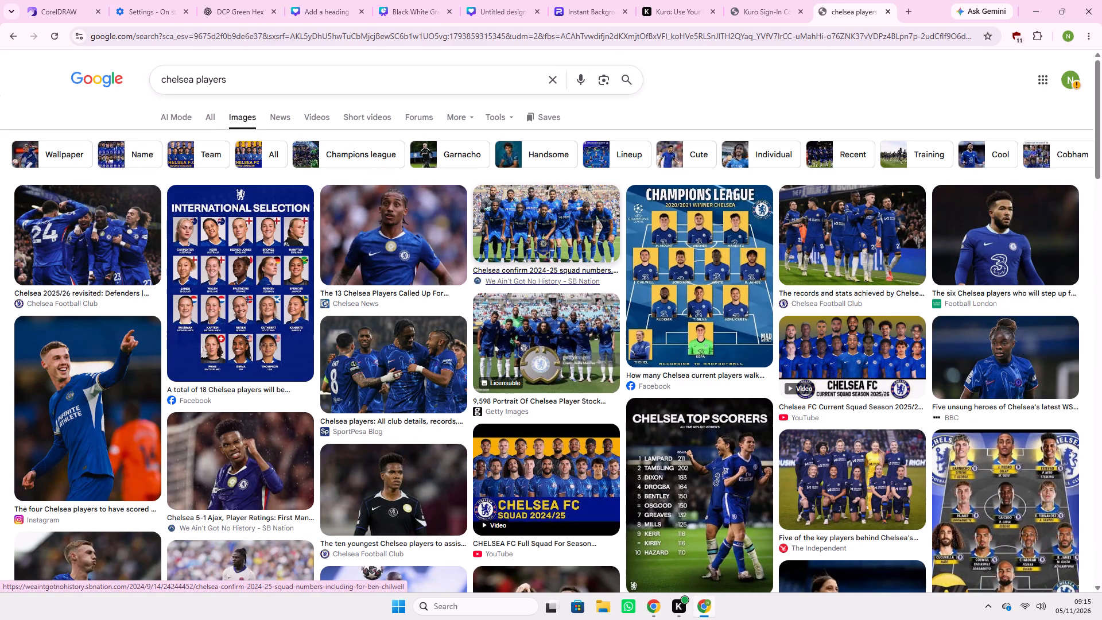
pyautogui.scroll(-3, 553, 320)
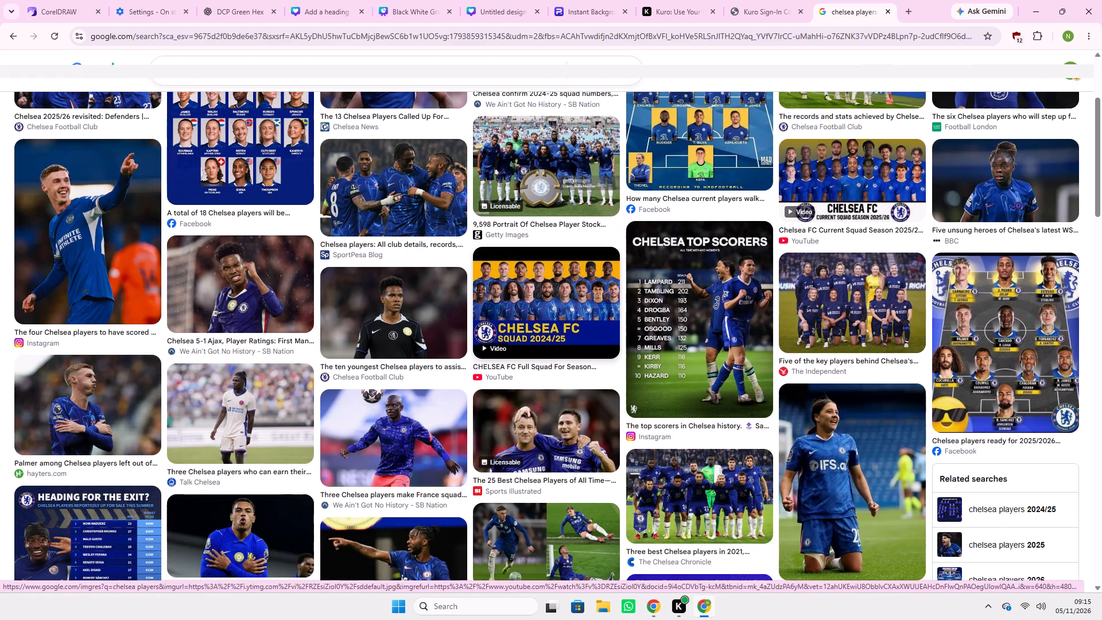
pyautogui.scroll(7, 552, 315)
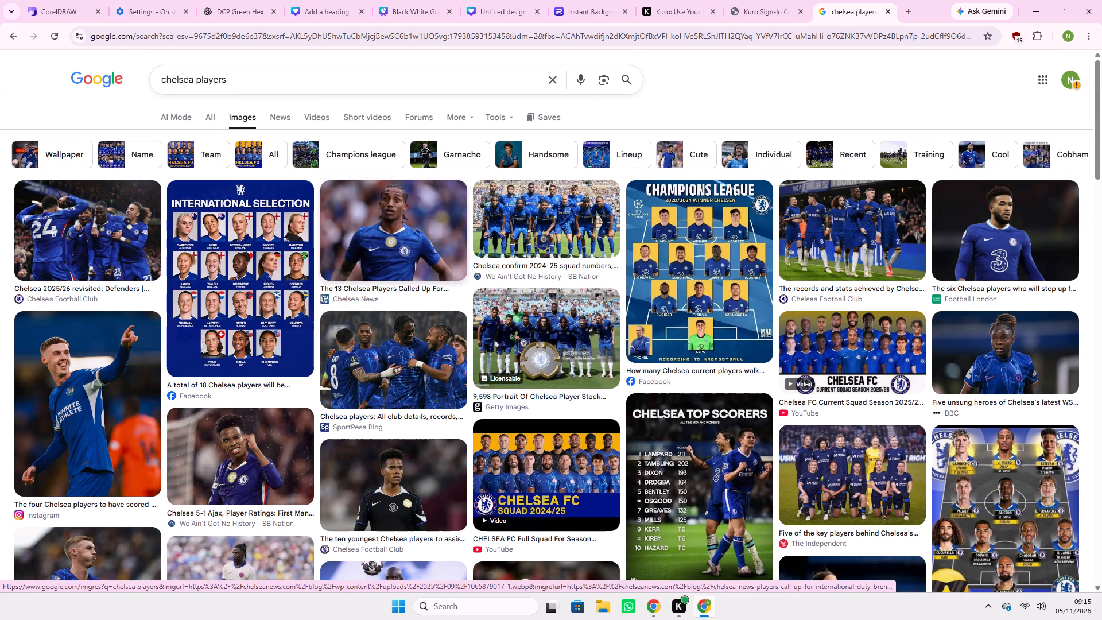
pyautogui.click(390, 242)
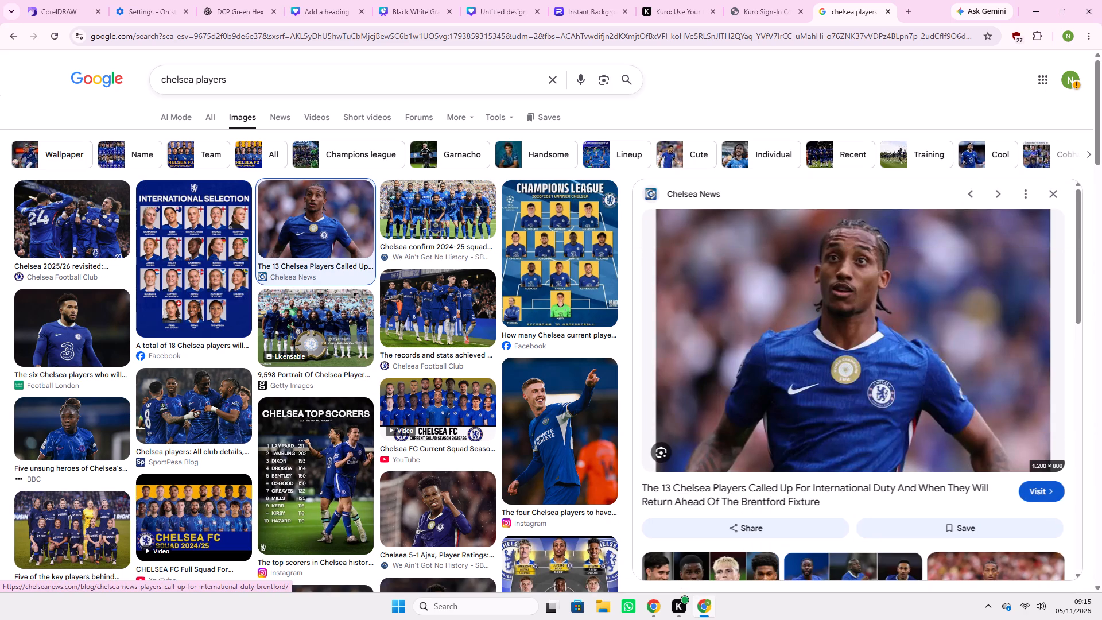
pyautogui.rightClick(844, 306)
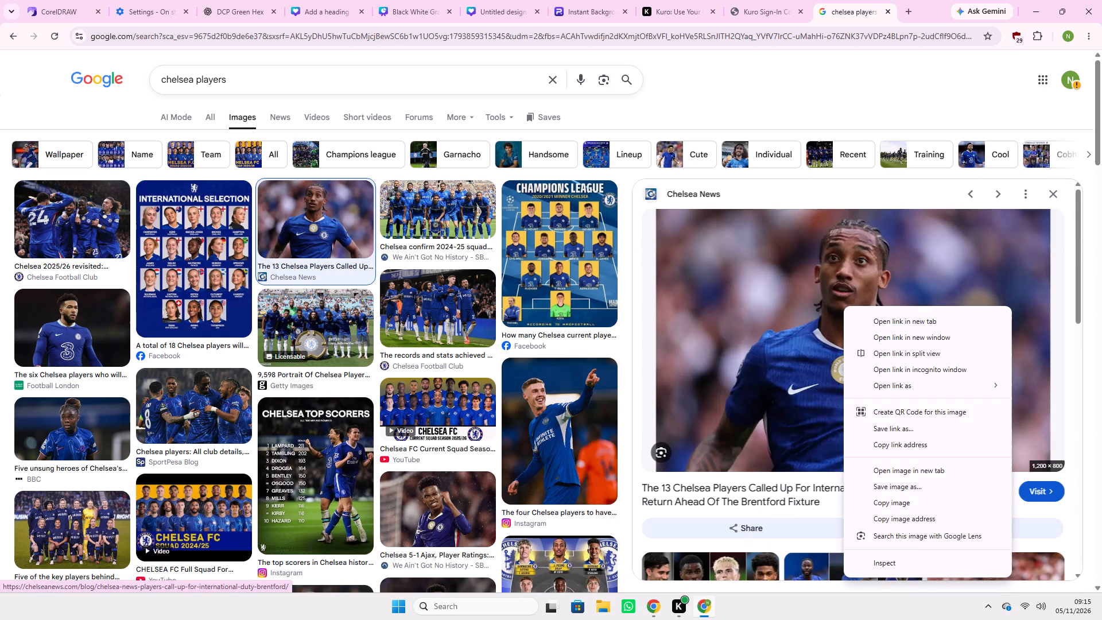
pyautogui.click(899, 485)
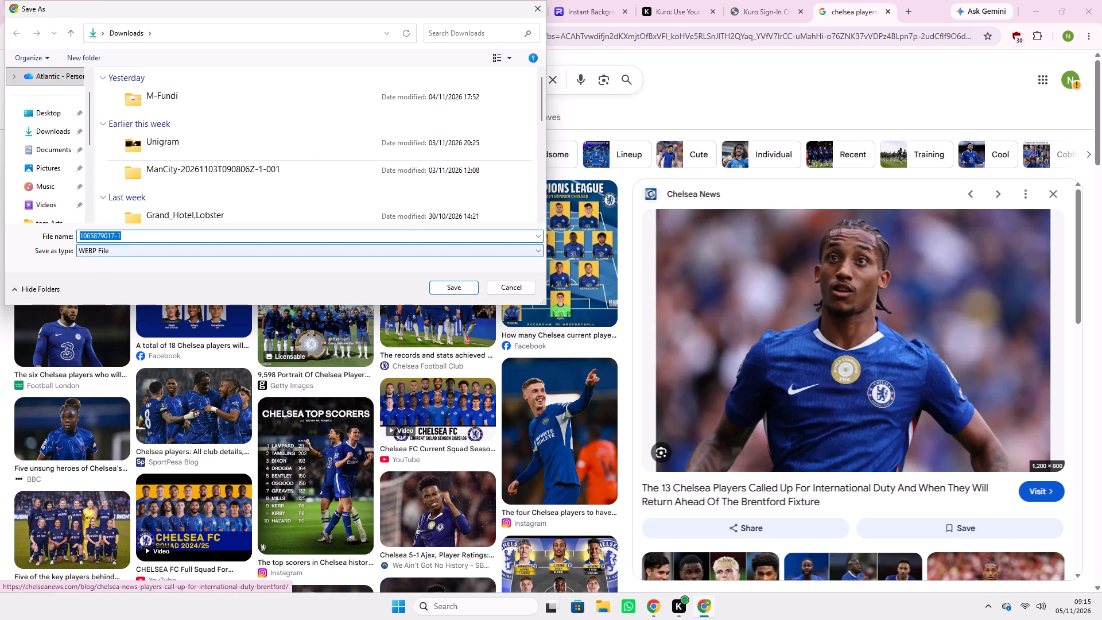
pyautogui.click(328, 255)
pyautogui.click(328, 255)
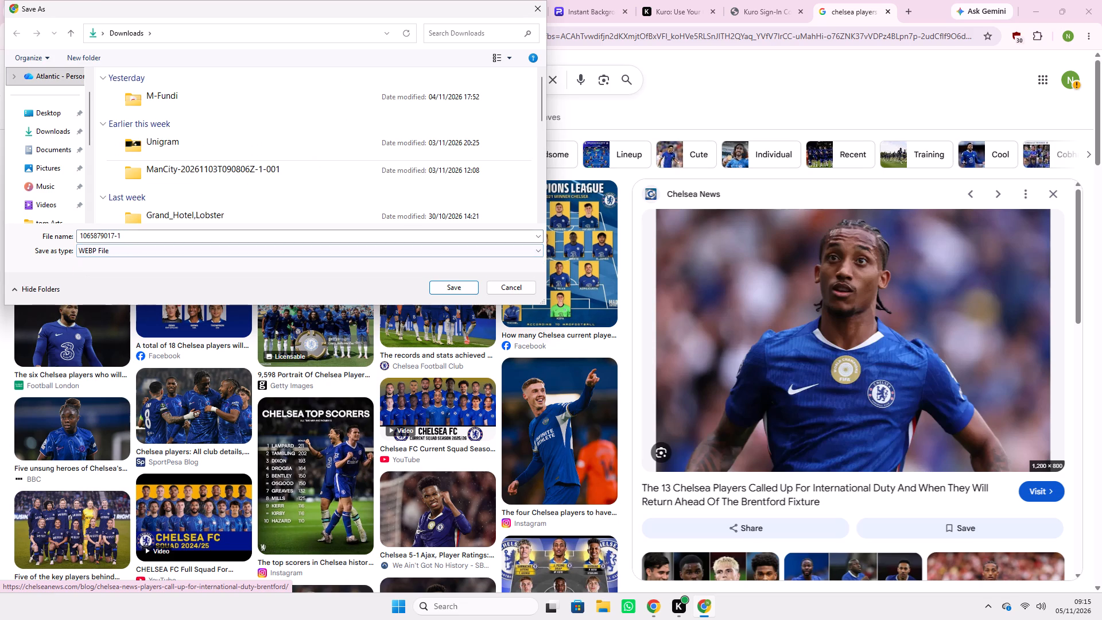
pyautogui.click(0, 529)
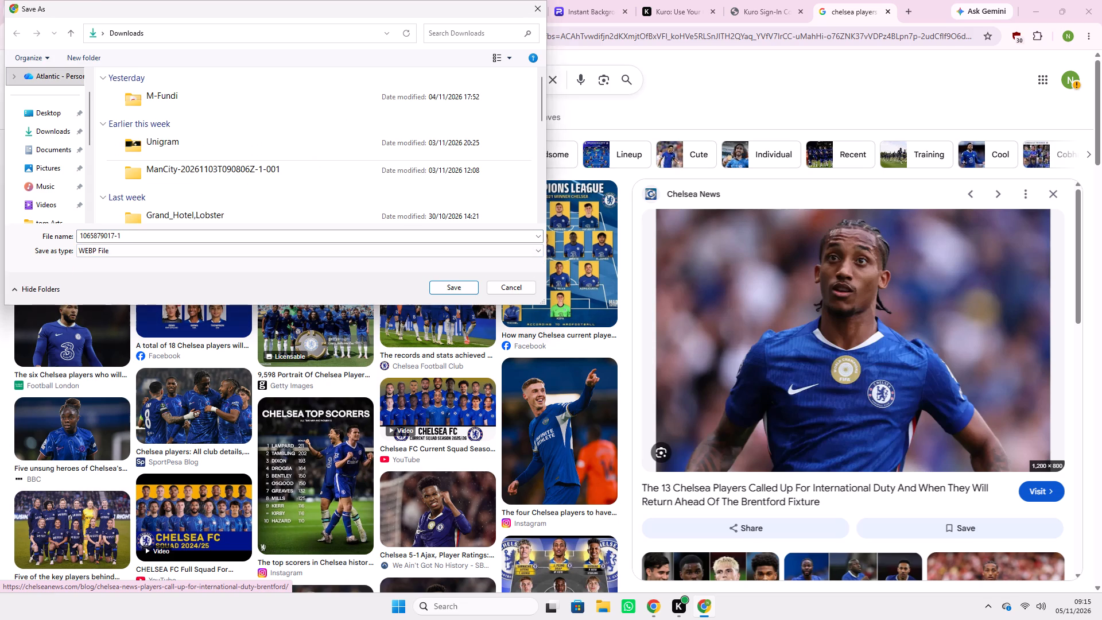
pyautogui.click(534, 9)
# Save the "Chelsea 5-1 Ajax" photo of the player with a raised fist to Downloads as a JPG named images (1).
pyautogui.scroll(-2, 422, 491)
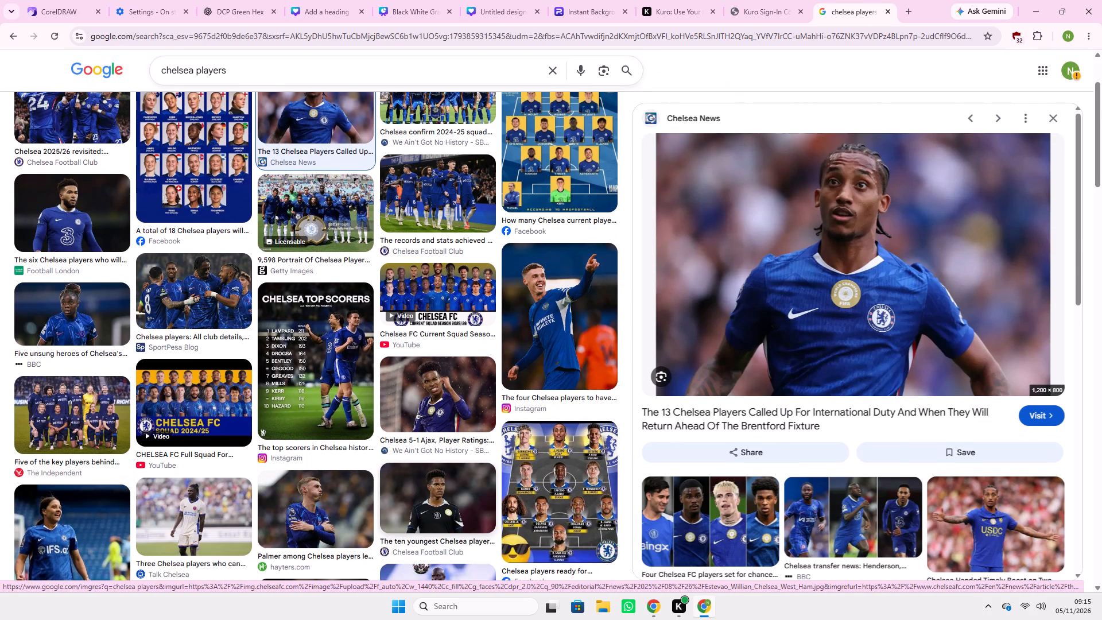
pyautogui.rightClick(442, 398)
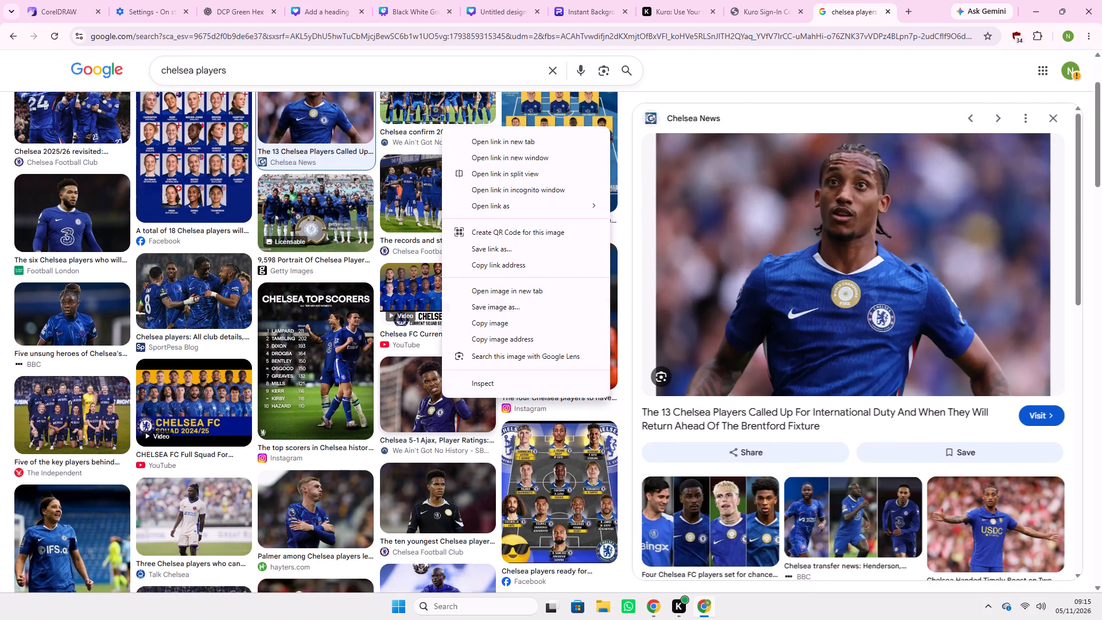
pyautogui.click(503, 314)
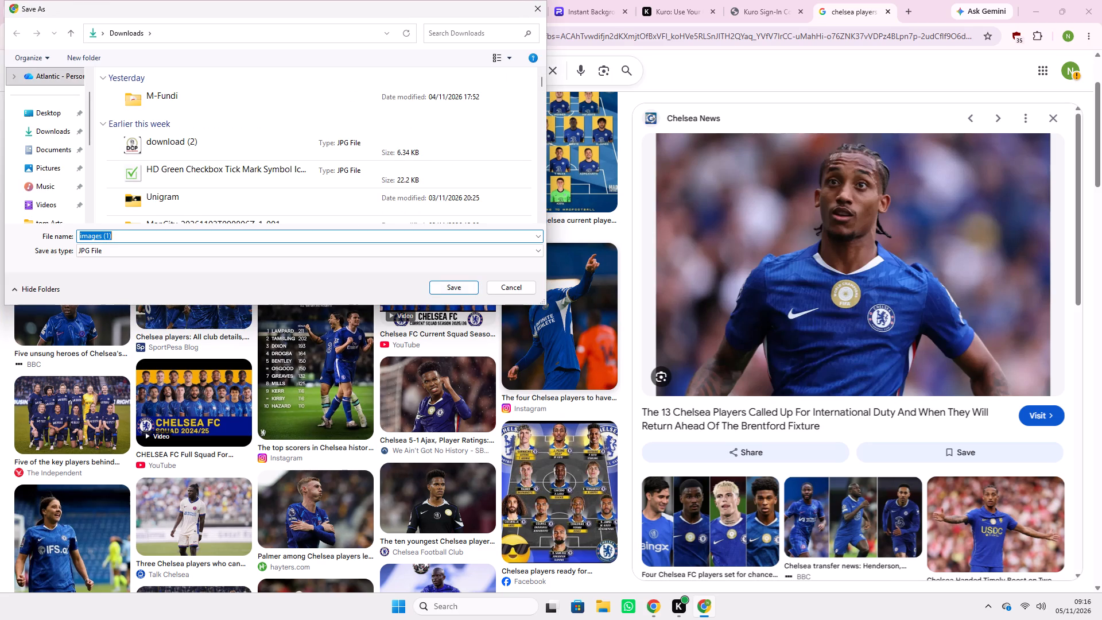
pyautogui.click(447, 284)
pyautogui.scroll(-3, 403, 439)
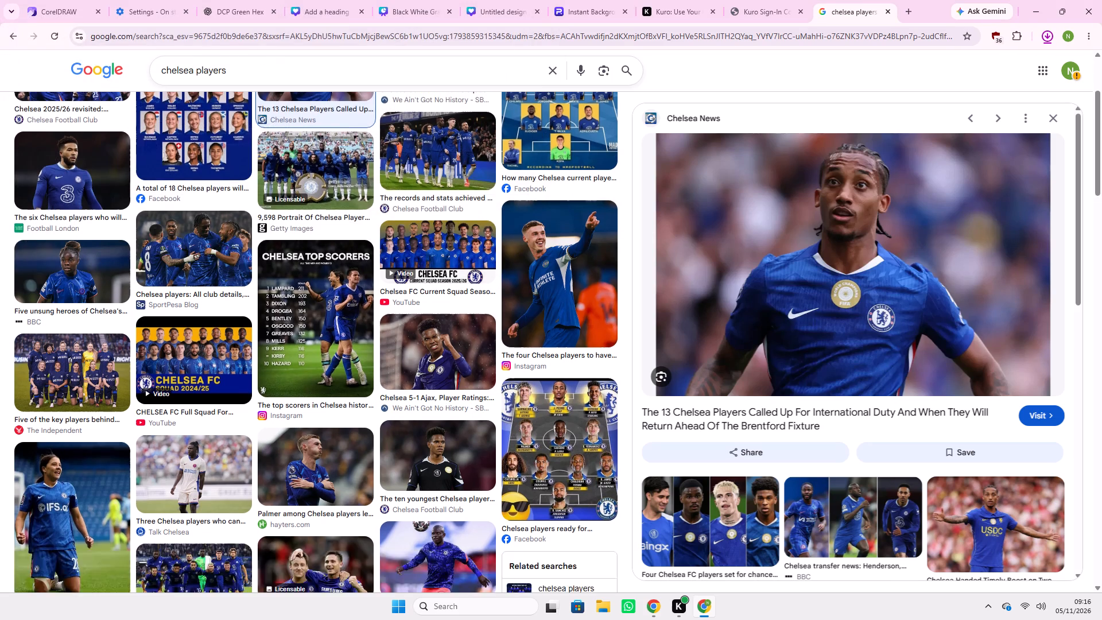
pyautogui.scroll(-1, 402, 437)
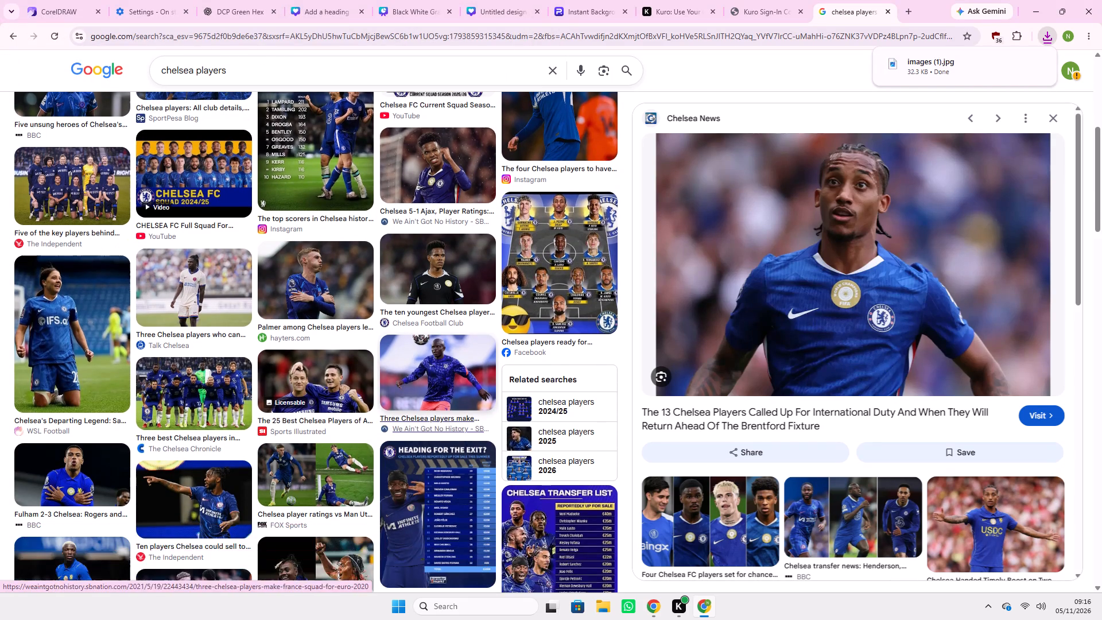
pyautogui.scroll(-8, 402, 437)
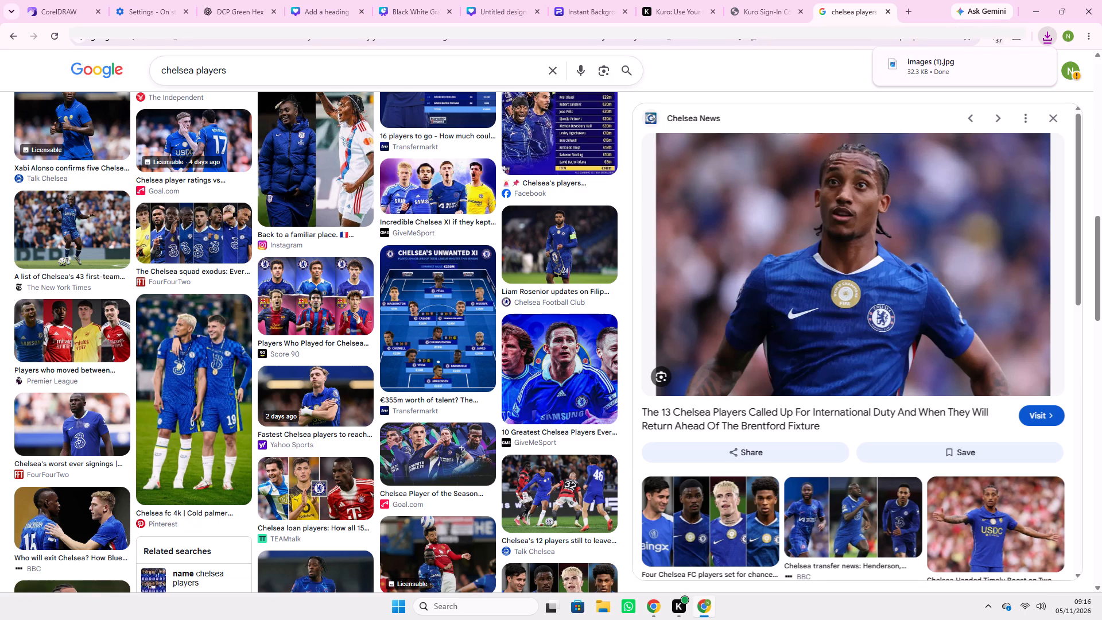
# Load images (1) from Downloads into Photoroom's background remover.
pyautogui.click(593, 0)
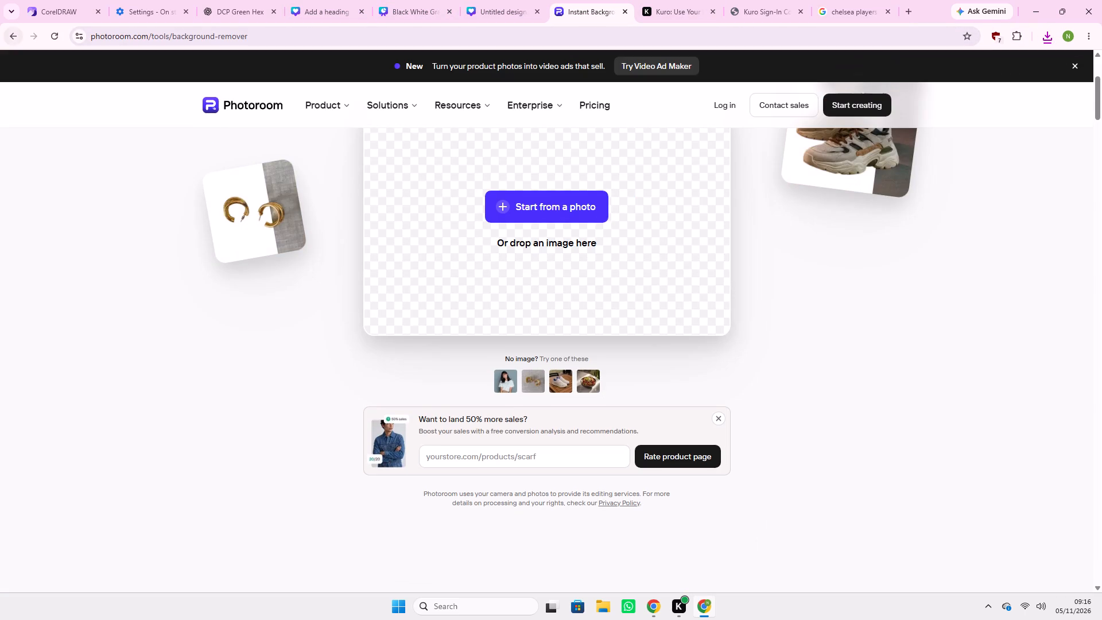
pyautogui.click(510, 202)
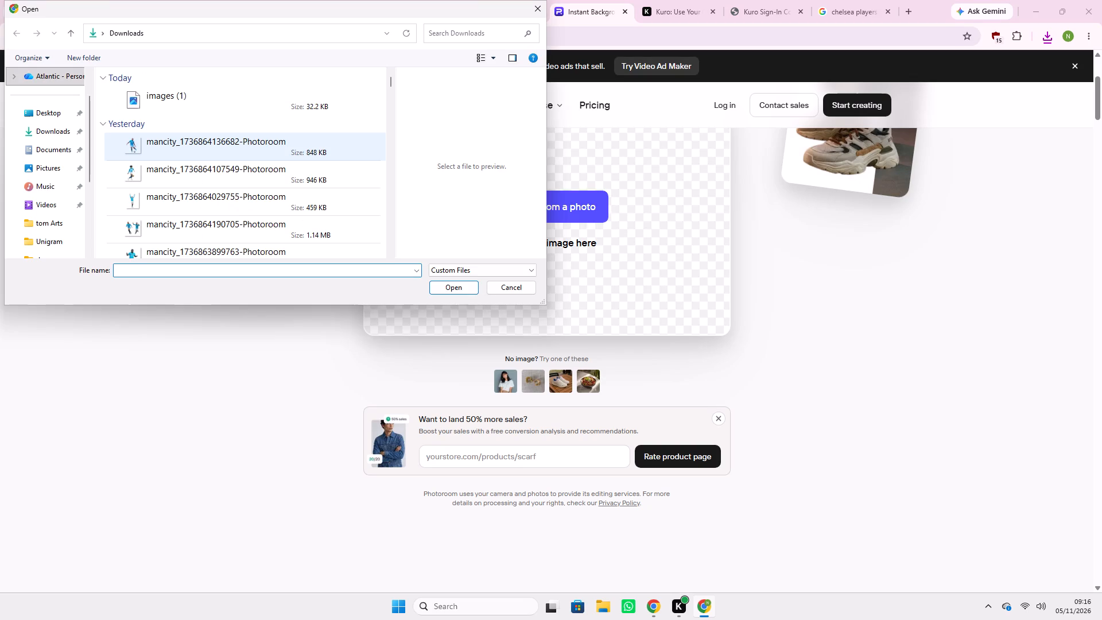
pyautogui.click(179, 96)
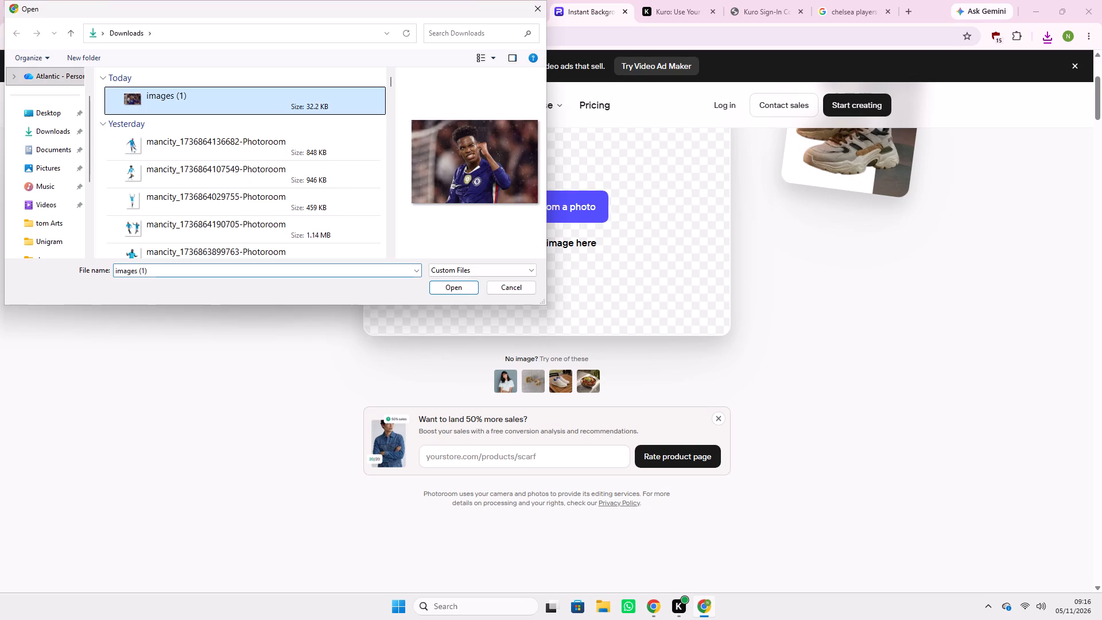
pyautogui.click(450, 285)
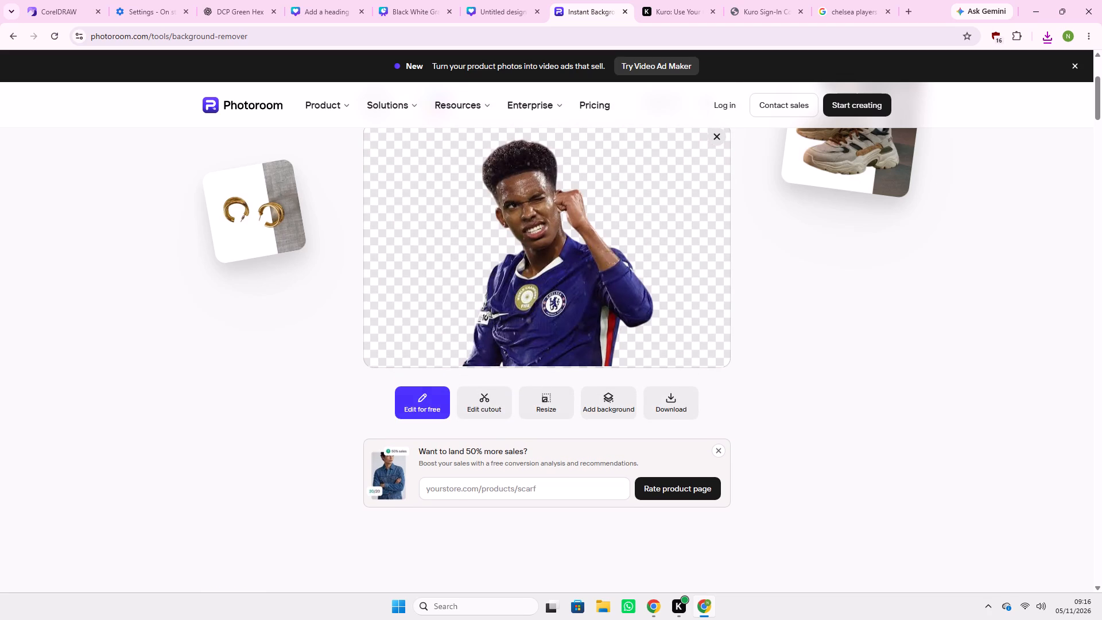
# Download the raised-fist Chelsea player's background-free cut-out and dismiss the promotional pop-up.
pyautogui.click(661, 402)
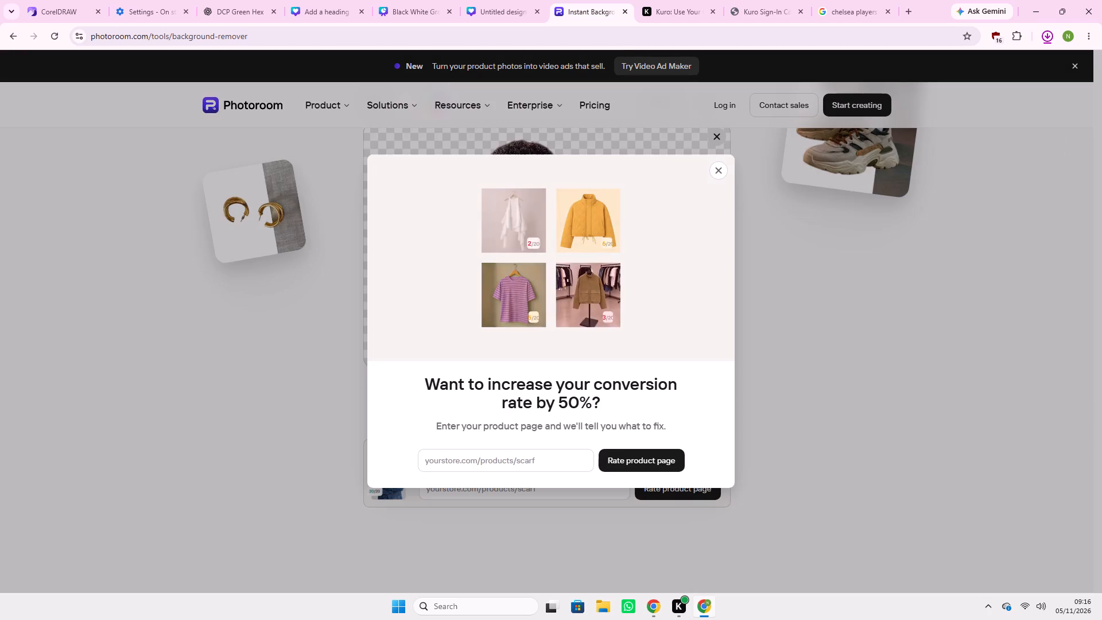
pyautogui.click(717, 169)
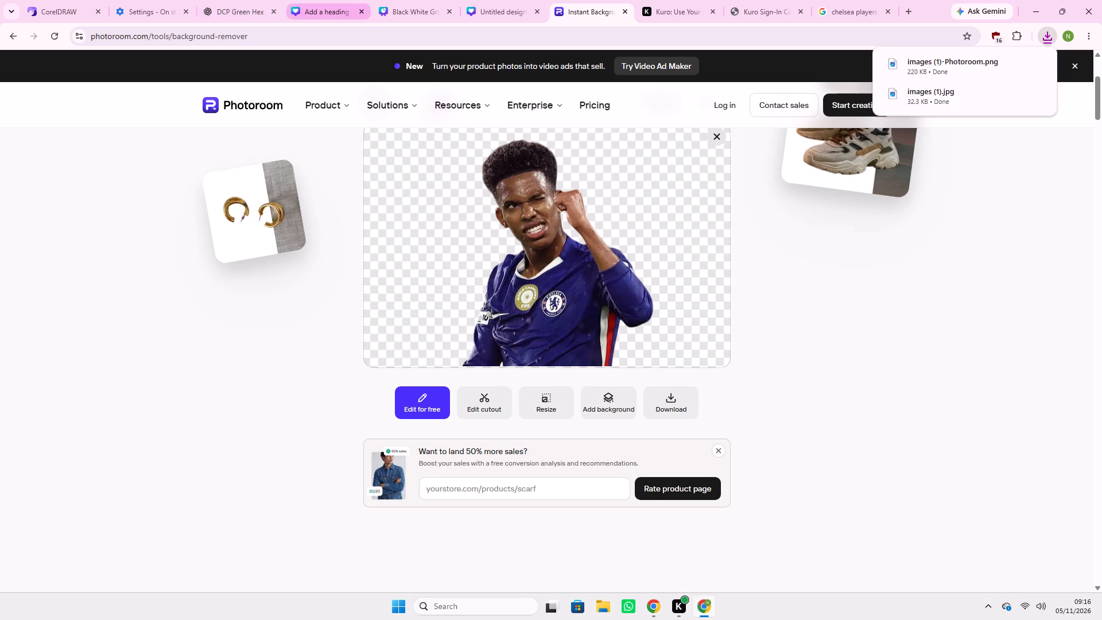
# Switch to the untitled Canva design and upload images (1)-Photoroom from Downloads.
pyautogui.click(503, 10)
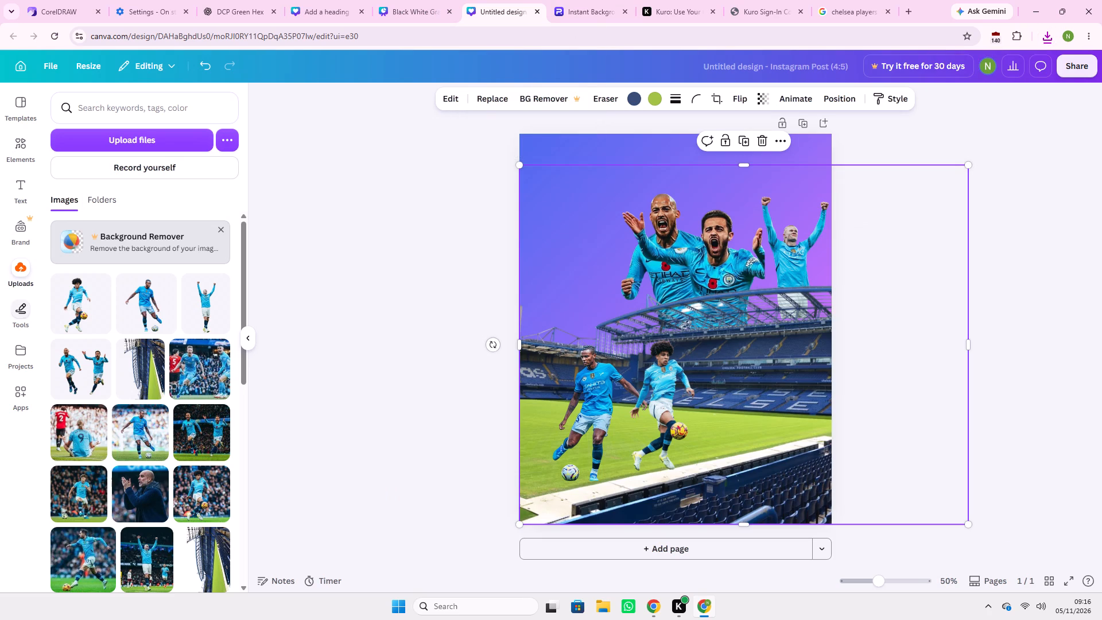
pyautogui.click(145, 139)
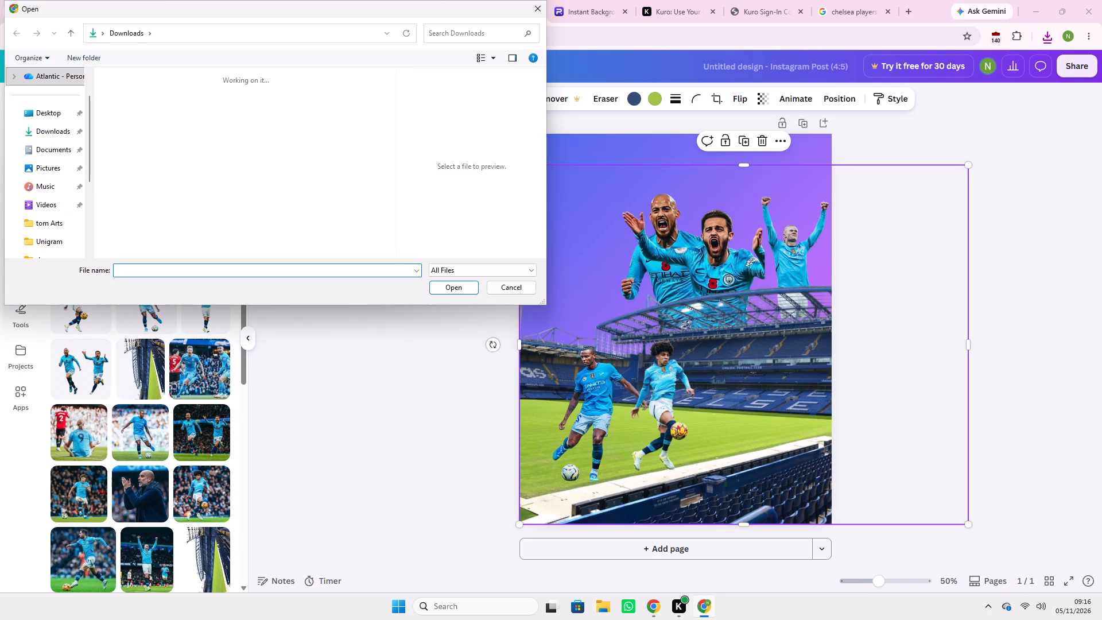
pyautogui.click(187, 104)
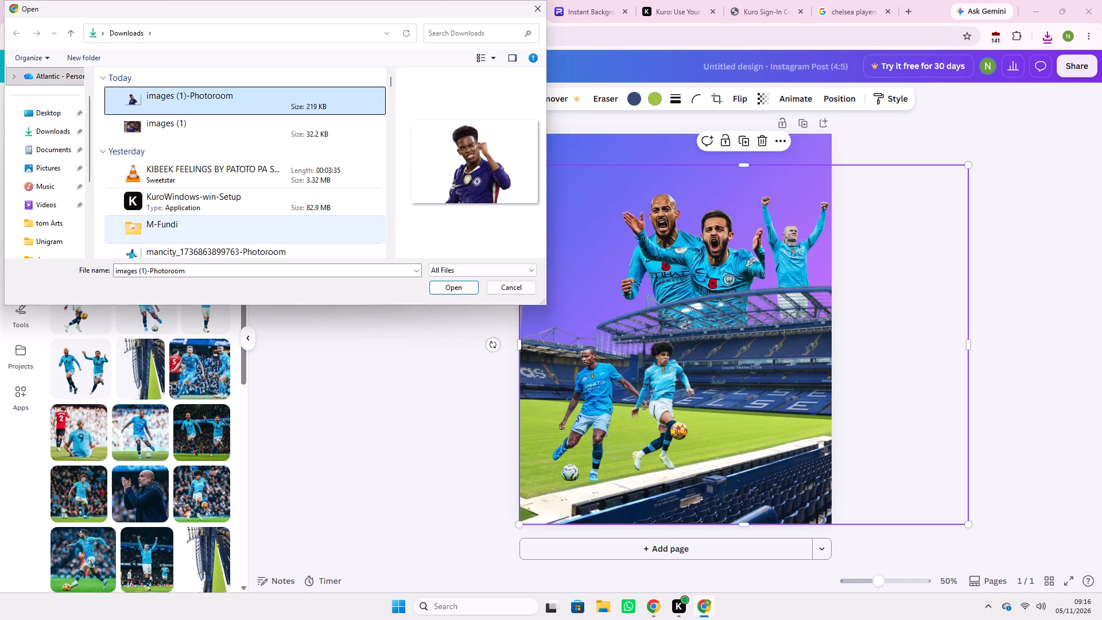
pyautogui.click(442, 286)
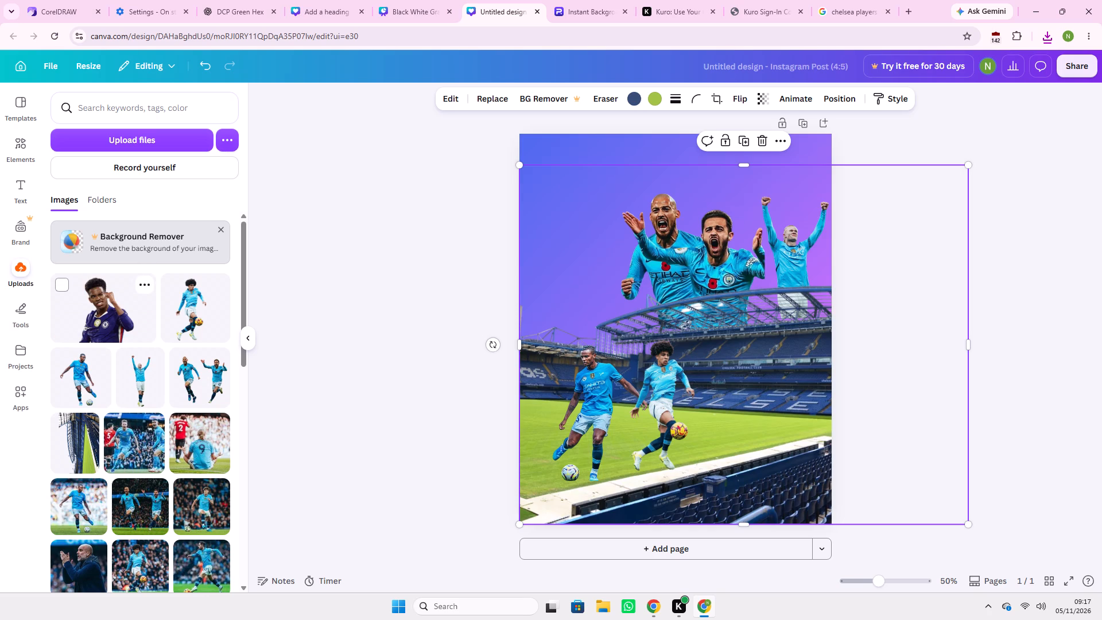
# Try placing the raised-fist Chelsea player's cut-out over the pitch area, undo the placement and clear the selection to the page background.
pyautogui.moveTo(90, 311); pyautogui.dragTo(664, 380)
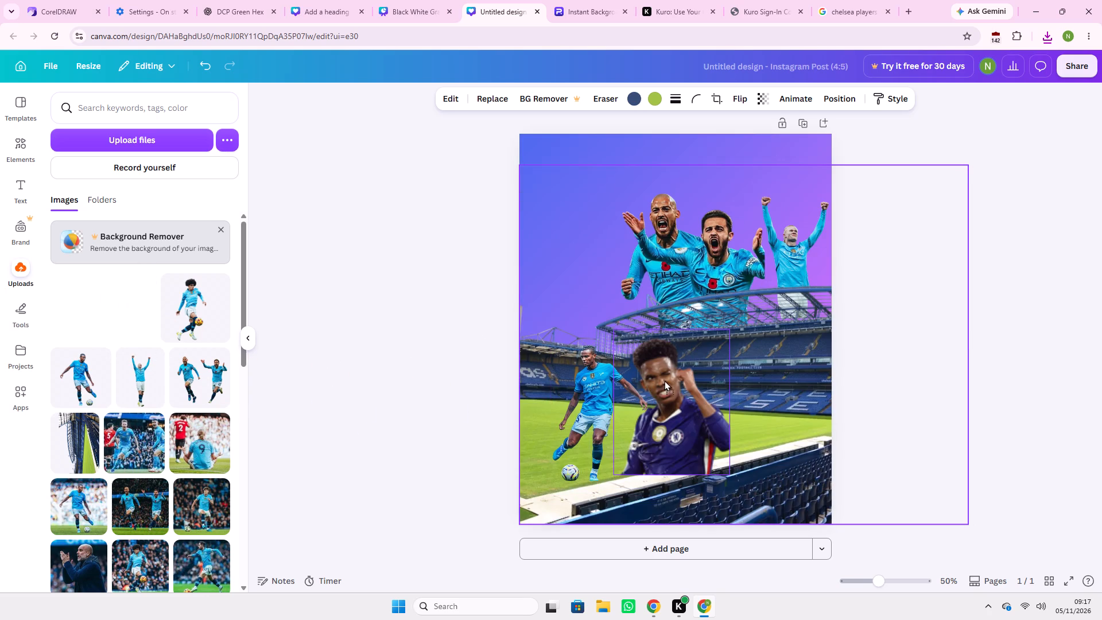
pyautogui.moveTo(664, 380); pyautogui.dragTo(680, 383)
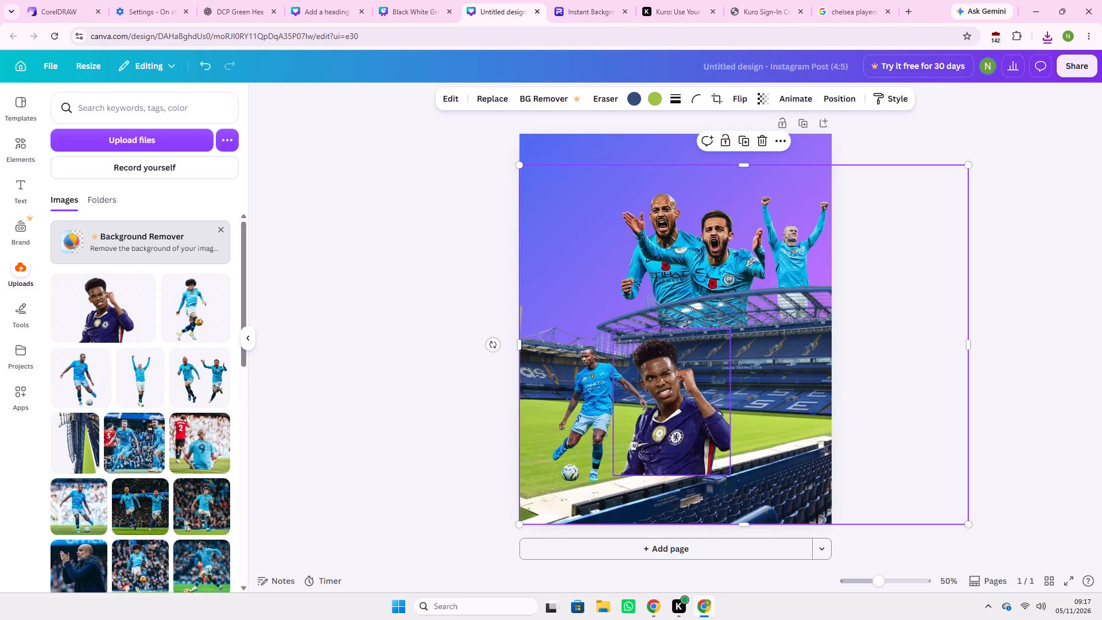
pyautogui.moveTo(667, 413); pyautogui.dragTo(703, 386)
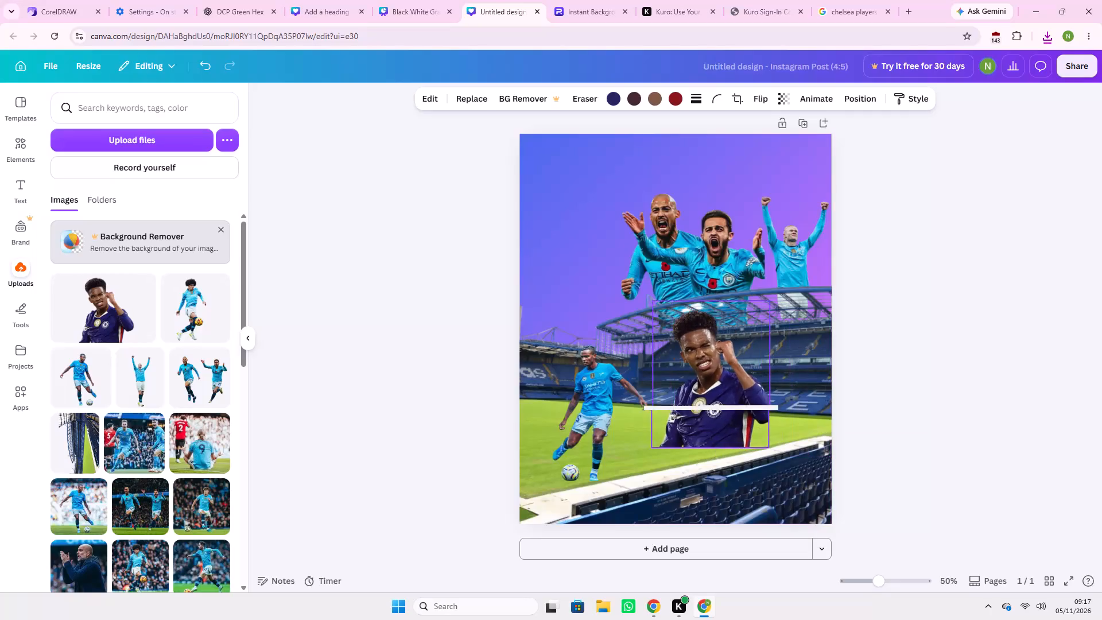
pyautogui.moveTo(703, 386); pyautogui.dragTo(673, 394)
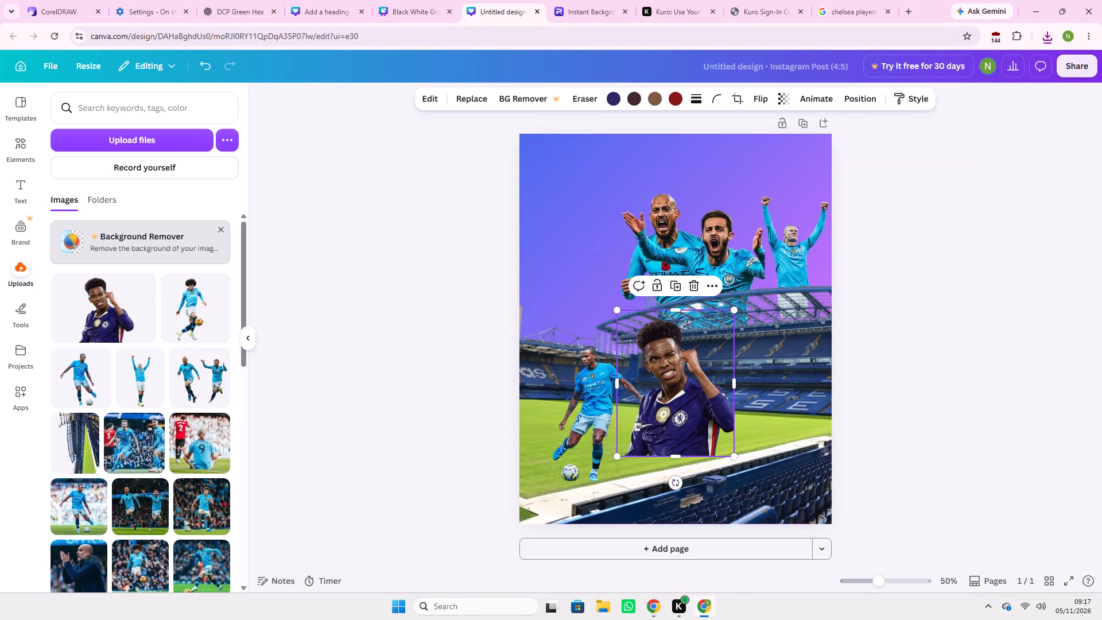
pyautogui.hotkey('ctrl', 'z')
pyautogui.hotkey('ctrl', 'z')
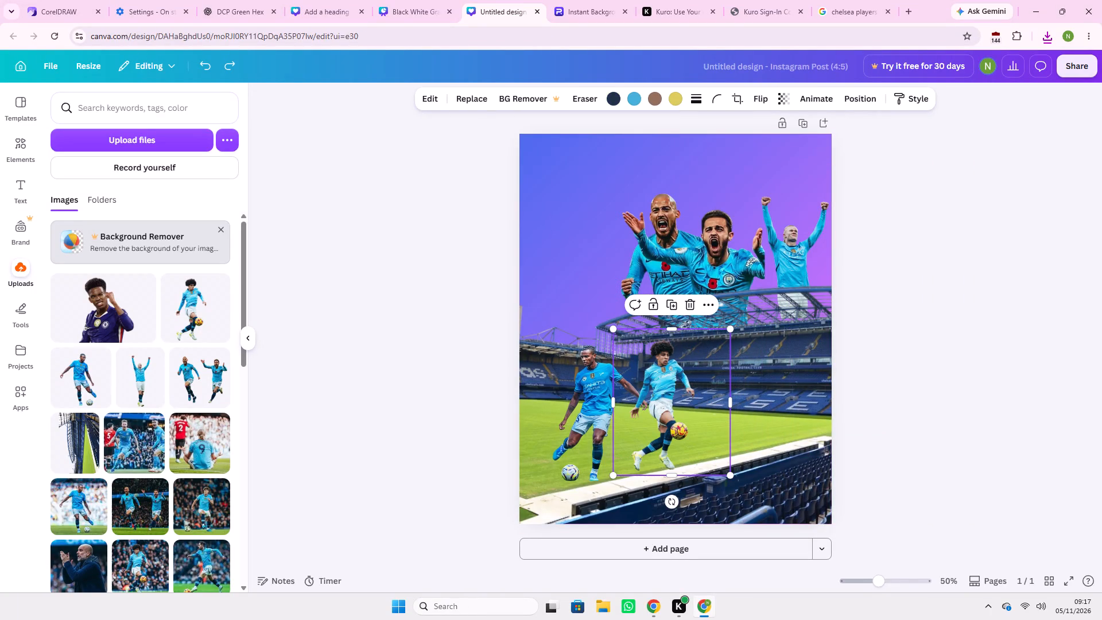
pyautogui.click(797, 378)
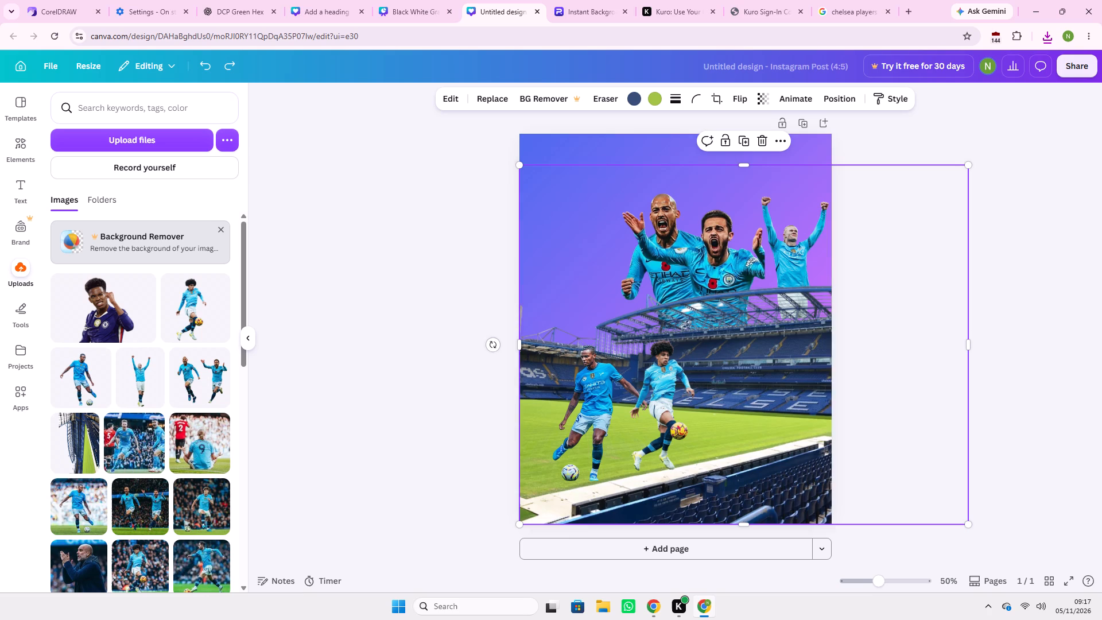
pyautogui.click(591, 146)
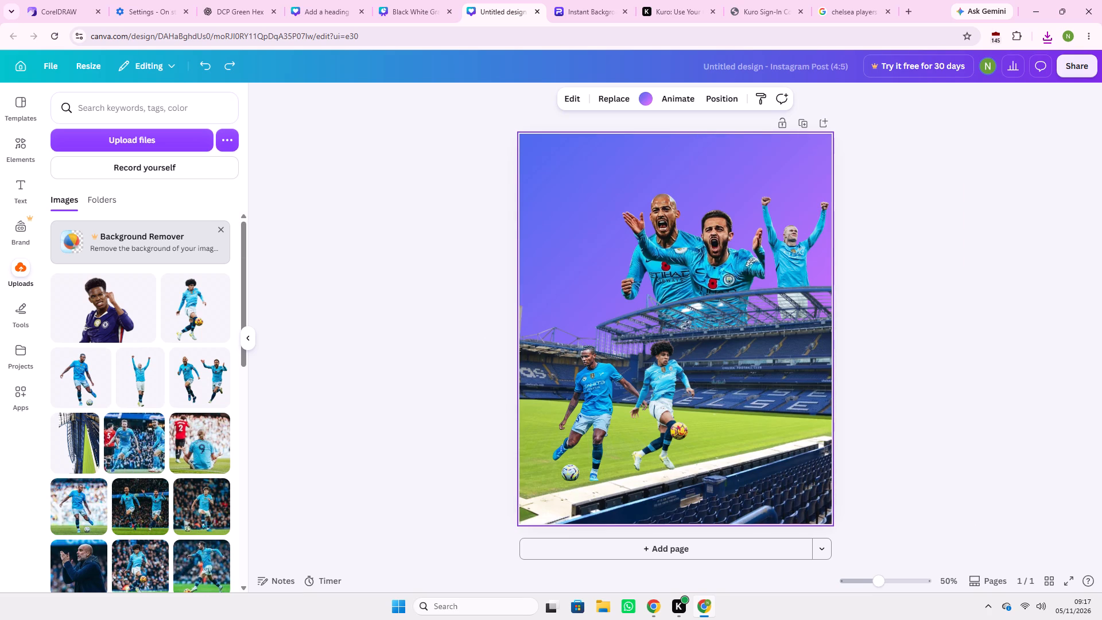
# Add the uploaded cut-out of the Chelsea player with the raised fist to the poster as a separate image.
pyautogui.moveTo(92, 317); pyautogui.dragTo(818, 419)
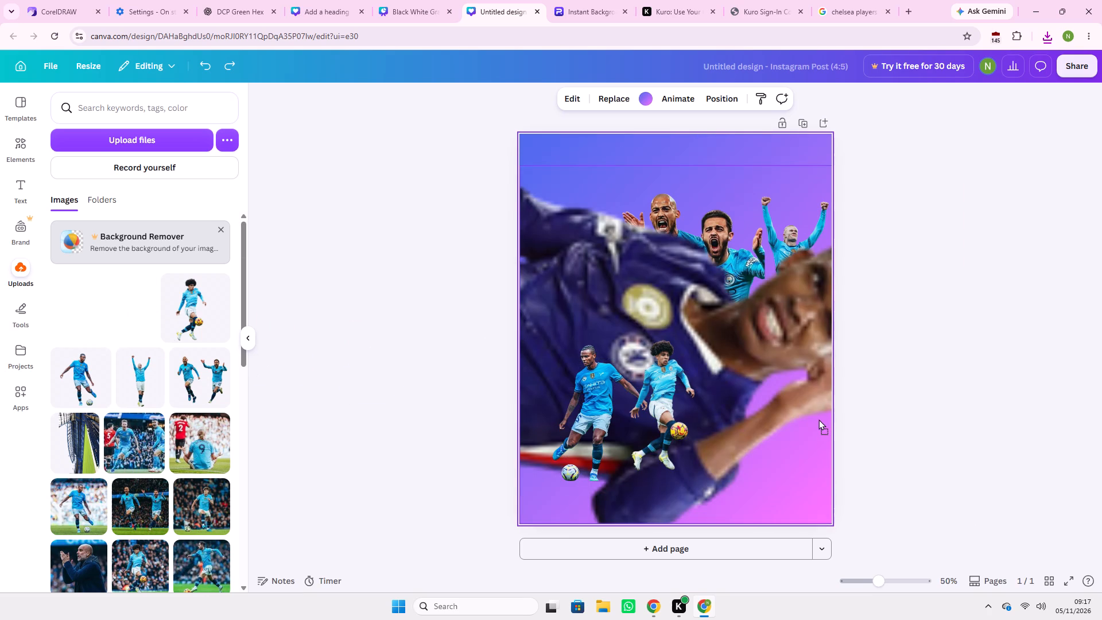
pyautogui.moveTo(818, 419); pyautogui.dragTo(655, 289)
pyautogui.moveTo(655, 289); pyautogui.dragTo(646, 342)
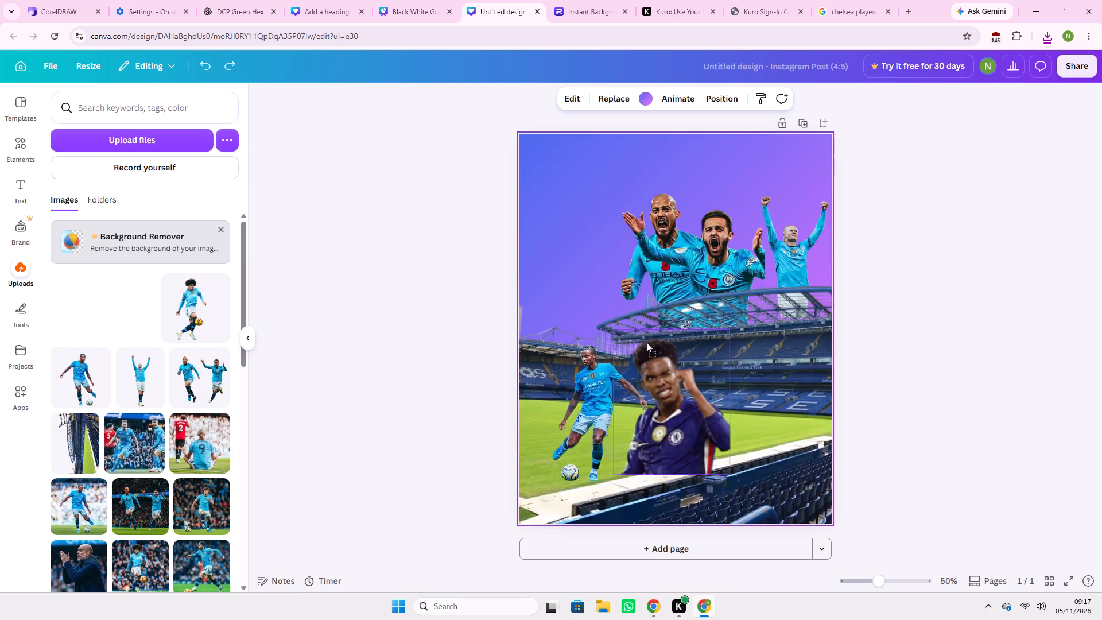
pyautogui.moveTo(646, 342); pyautogui.dragTo(733, 432)
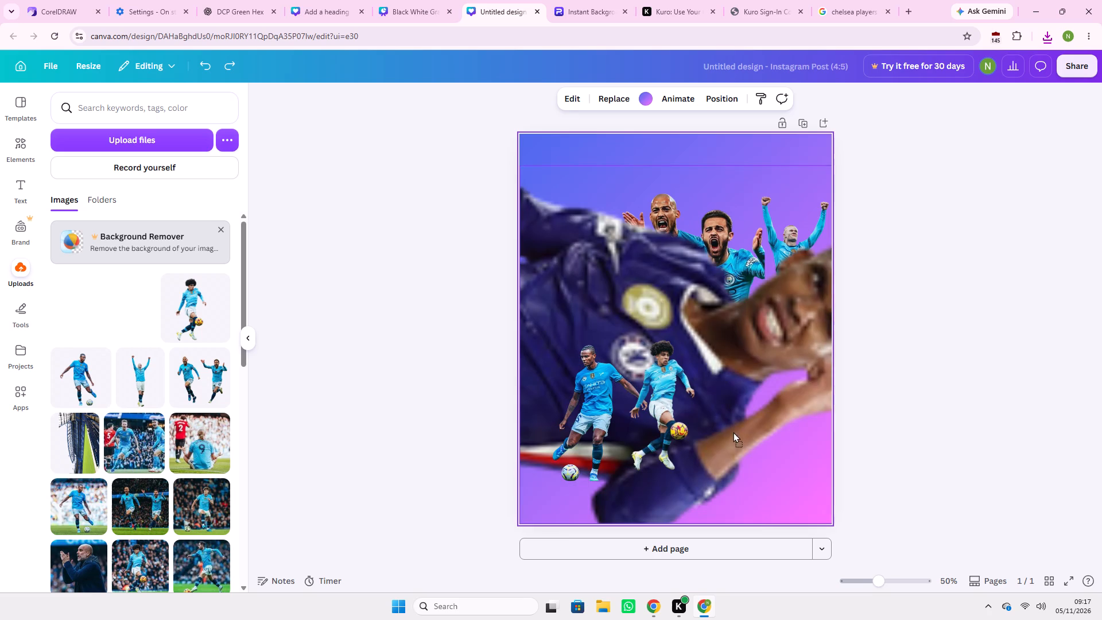
pyautogui.moveTo(733, 432); pyautogui.dragTo(657, 183)
pyautogui.moveTo(657, 183); pyautogui.dragTo(649, 173)
pyautogui.moveTo(649, 173); pyautogui.dragTo(755, 154)
# Shrink the Chelsea player's cut-out to well under half the poster's width and place it against the poster's right edge, over the stands.
pyautogui.moveTo(633, 377); pyautogui.dragTo(642, 370)
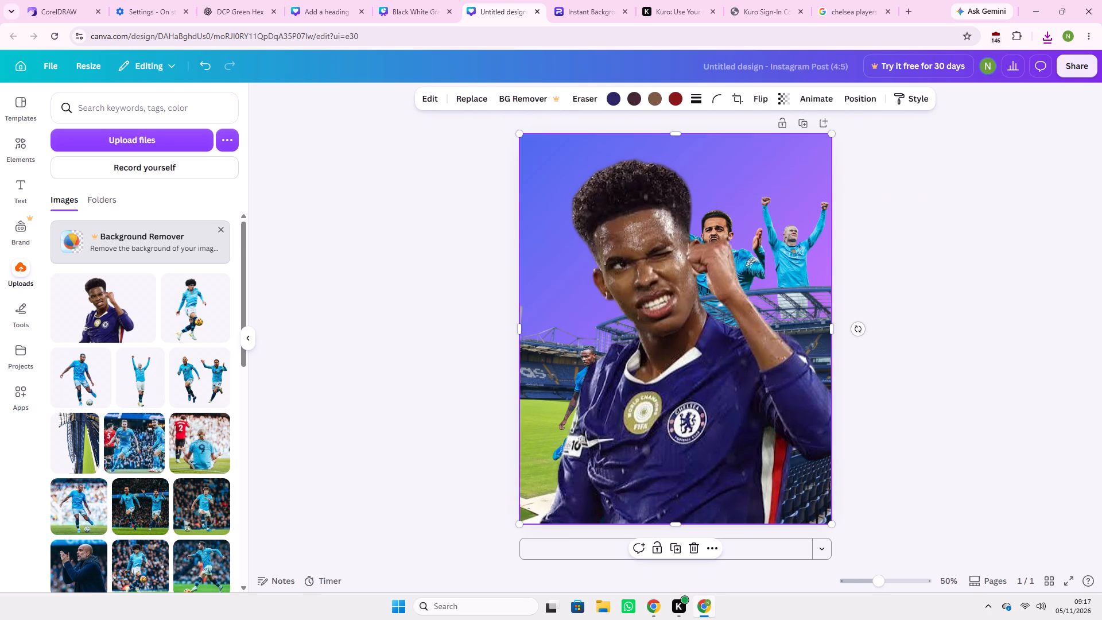
pyautogui.moveTo(642, 370); pyautogui.dragTo(663, 400)
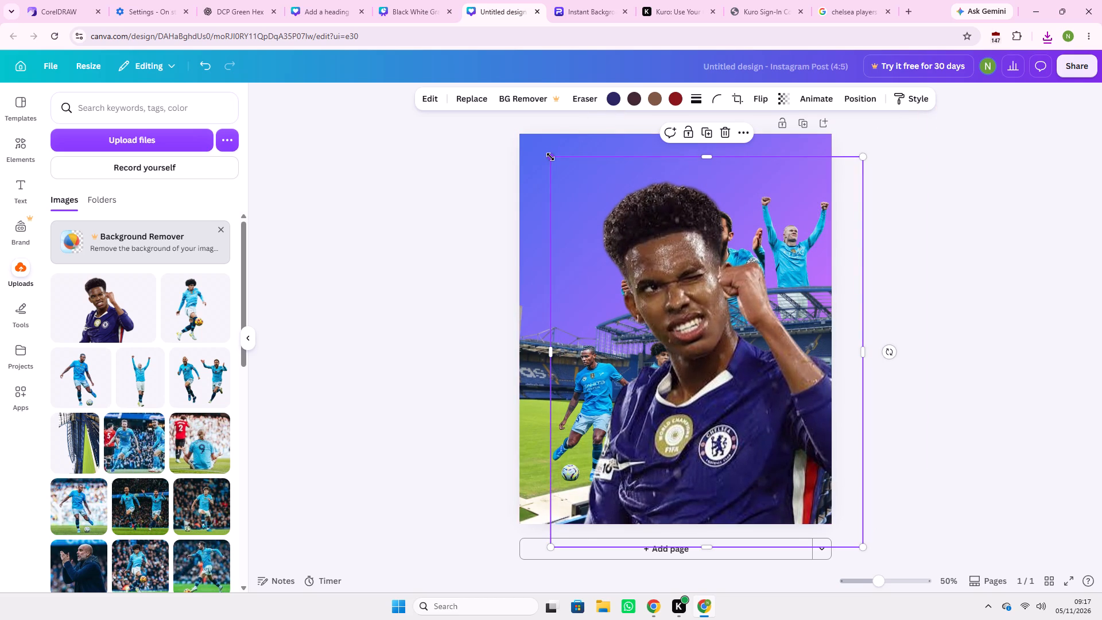
pyautogui.moveTo(550, 156); pyautogui.dragTo(685, 309)
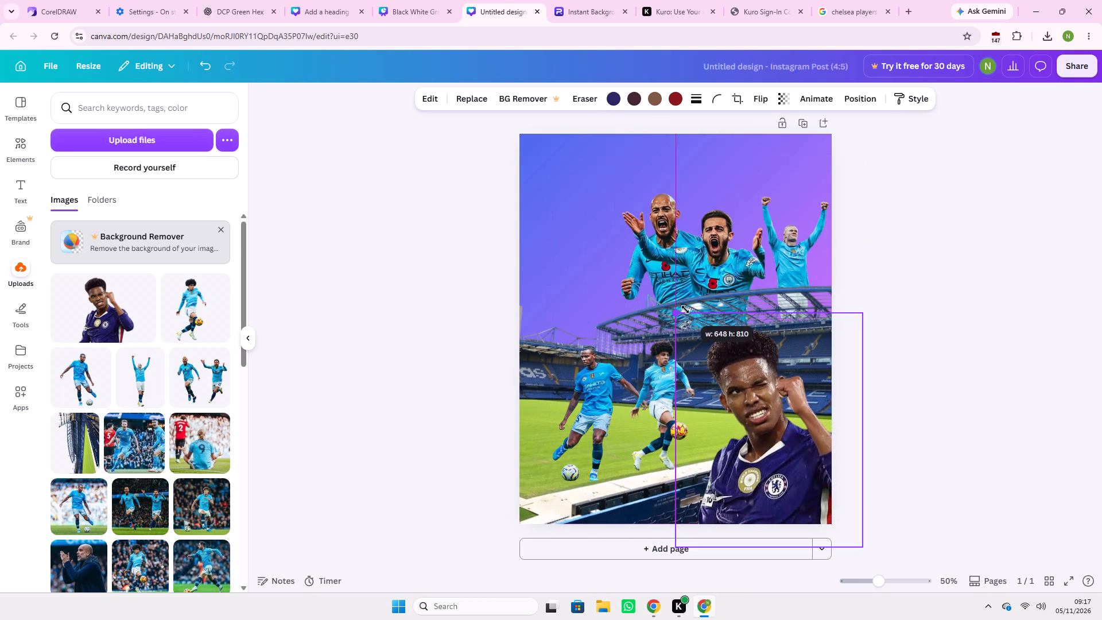
pyautogui.moveTo(685, 309); pyautogui.dragTo(698, 330)
pyautogui.moveTo(797, 496); pyautogui.dragTo(781, 447)
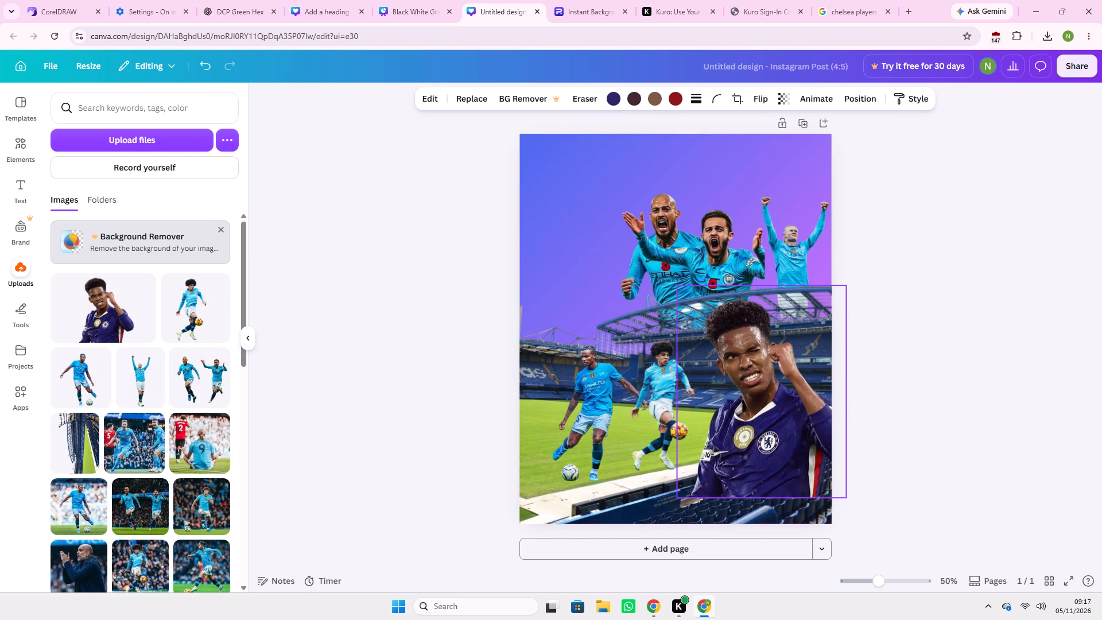
pyautogui.moveTo(781, 447); pyautogui.dragTo(785, 455)
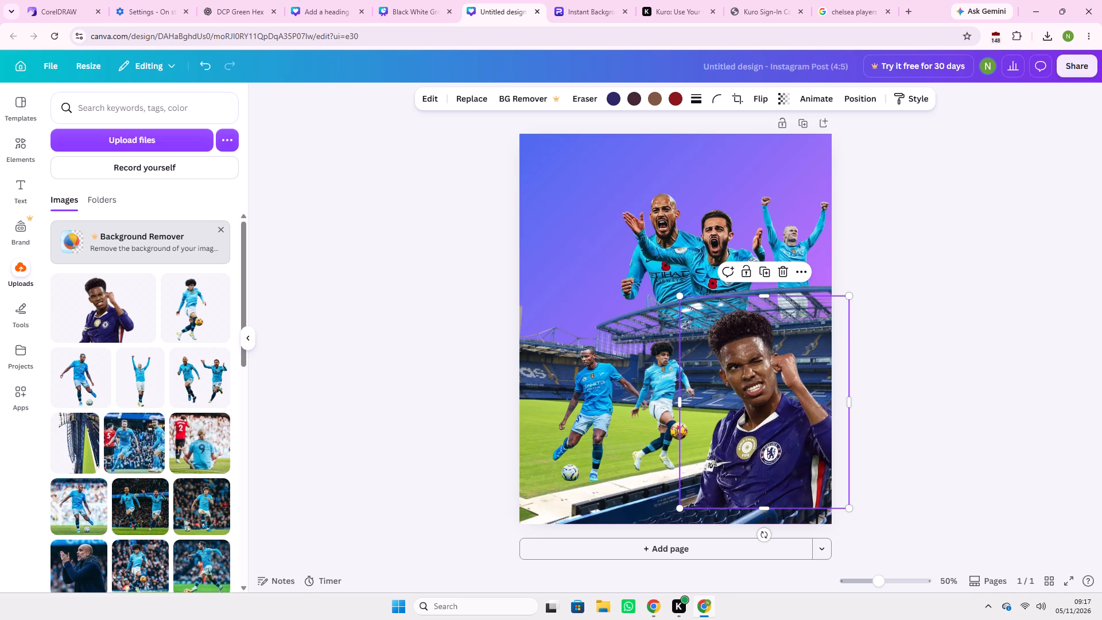
pyautogui.moveTo(678, 294); pyautogui.dragTo(724, 361)
pyautogui.moveTo(798, 474); pyautogui.dragTo(785, 436)
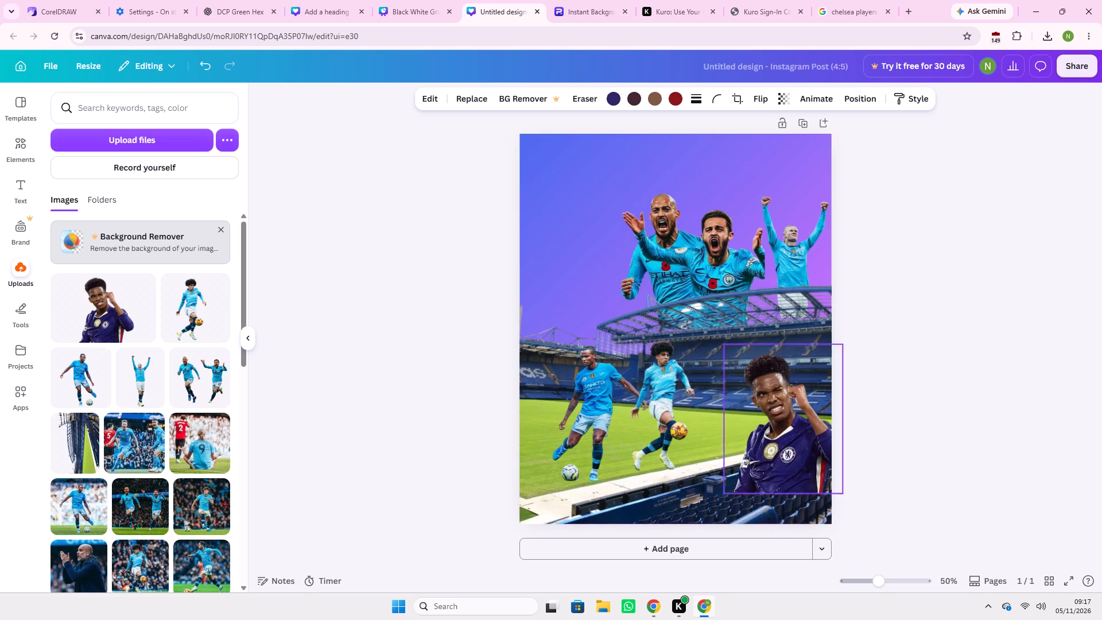
pyautogui.moveTo(785, 436); pyautogui.dragTo(779, 413)
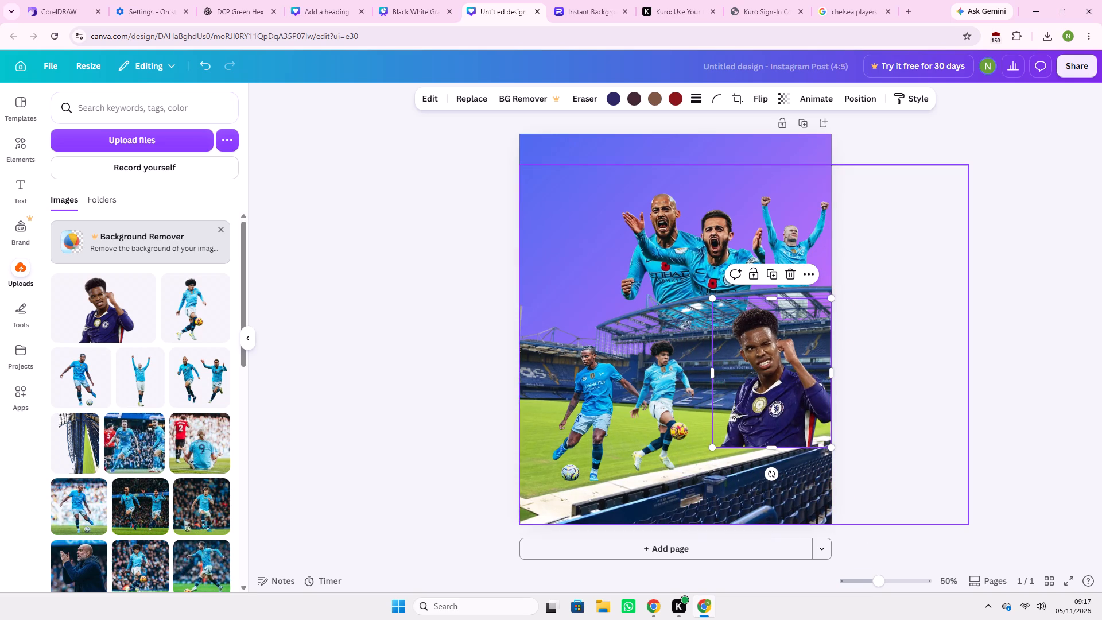
# Shift the two Manchester City players on the pitch toward the poster's left edge, away from the Chelsea player.
pyautogui.moveTo(608, 387); pyautogui.dragTo(578, 392)
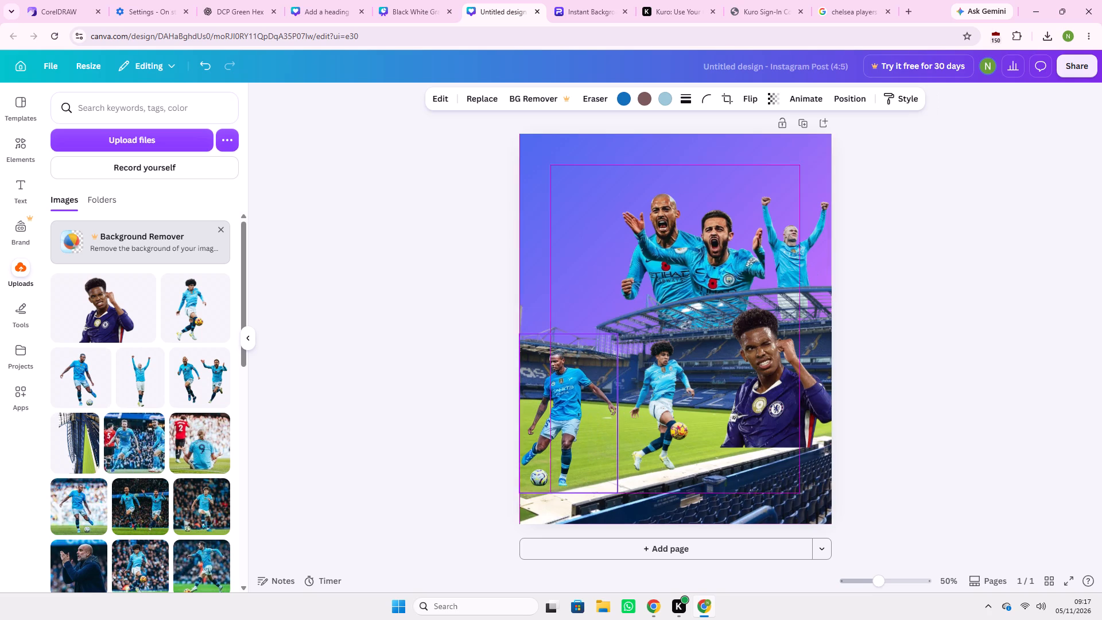
pyautogui.moveTo(578, 392); pyautogui.dragTo(577, 392)
pyautogui.moveTo(673, 405); pyautogui.dragTo(654, 413)
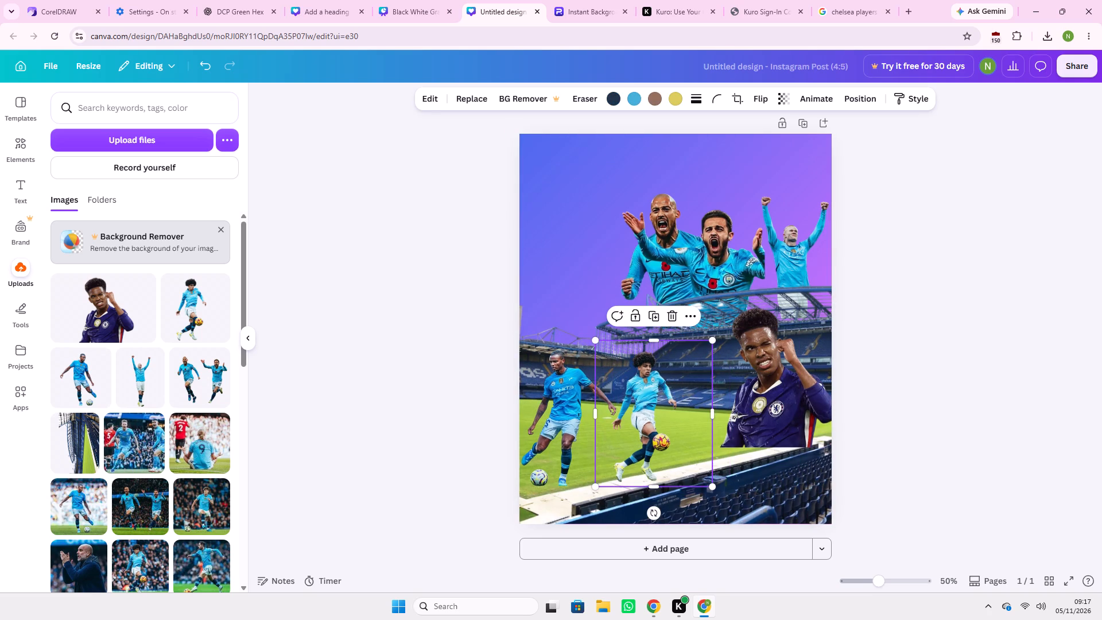
# Lower the Chelsea player's cut-out slightly along the poster's right edge, so its base overlaps the front seats.
pyautogui.moveTo(771, 400); pyautogui.dragTo(773, 425)
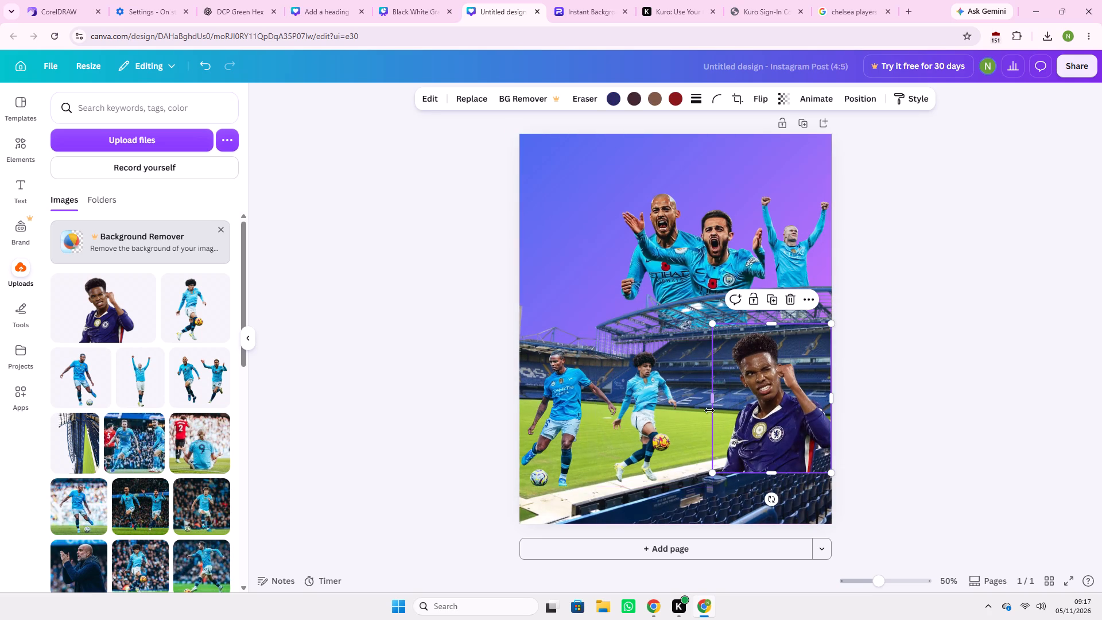
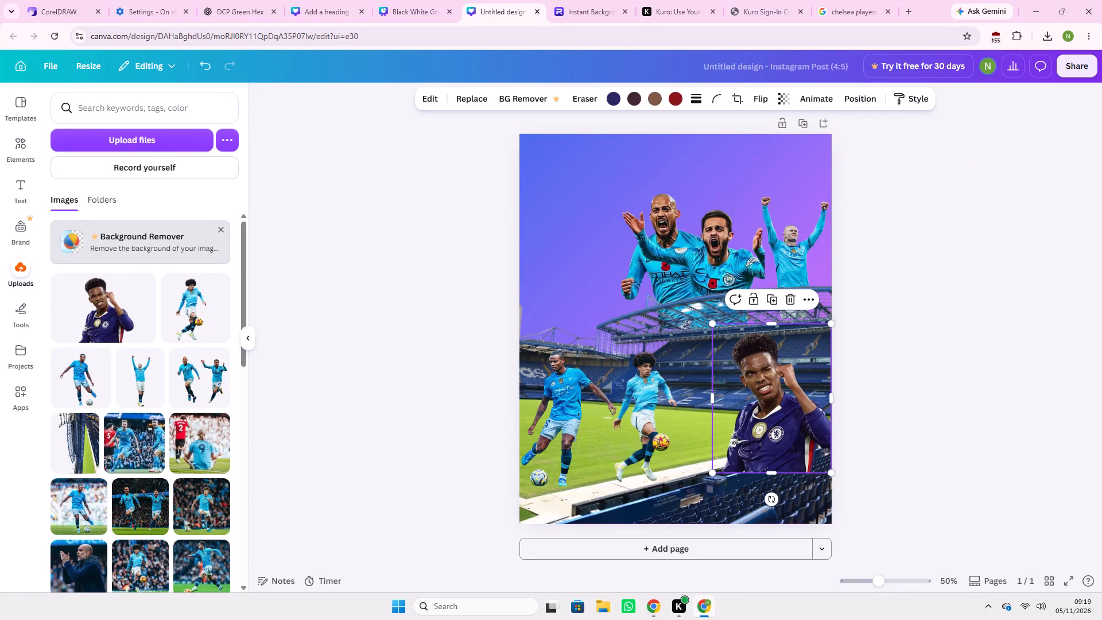
# Shift both Manchester City players on the pitch further toward the poster's left edge, and lower the curly-haired one slightly.
pyautogui.moveTo(654, 416); pyautogui.dragTo(653, 414)
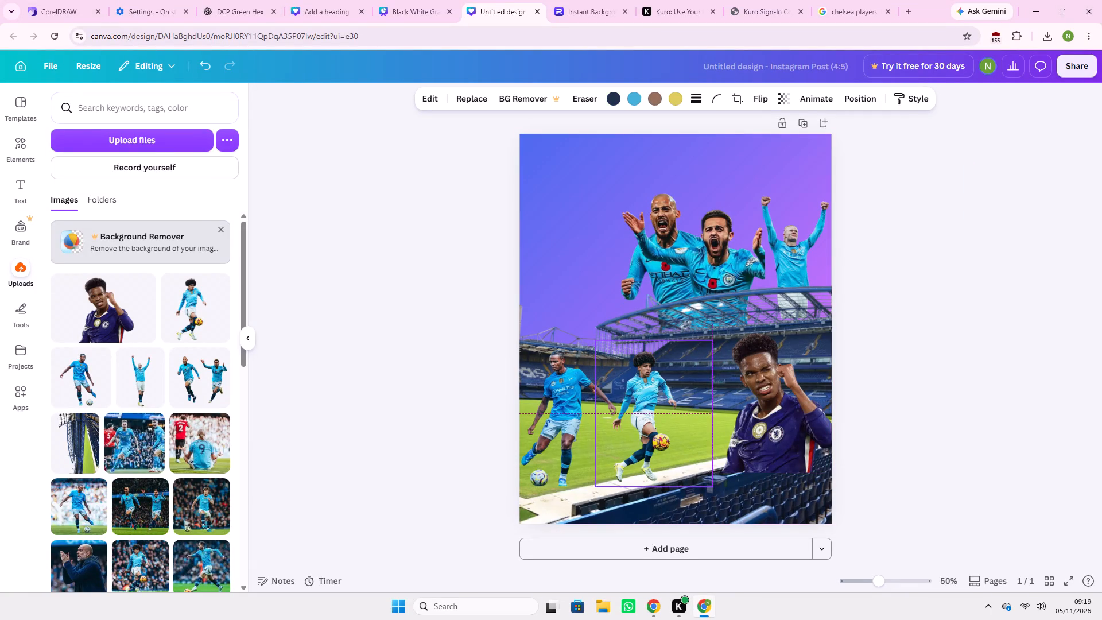
pyautogui.moveTo(653, 414); pyautogui.dragTo(645, 413)
pyautogui.moveTo(572, 408); pyautogui.dragTo(565, 409)
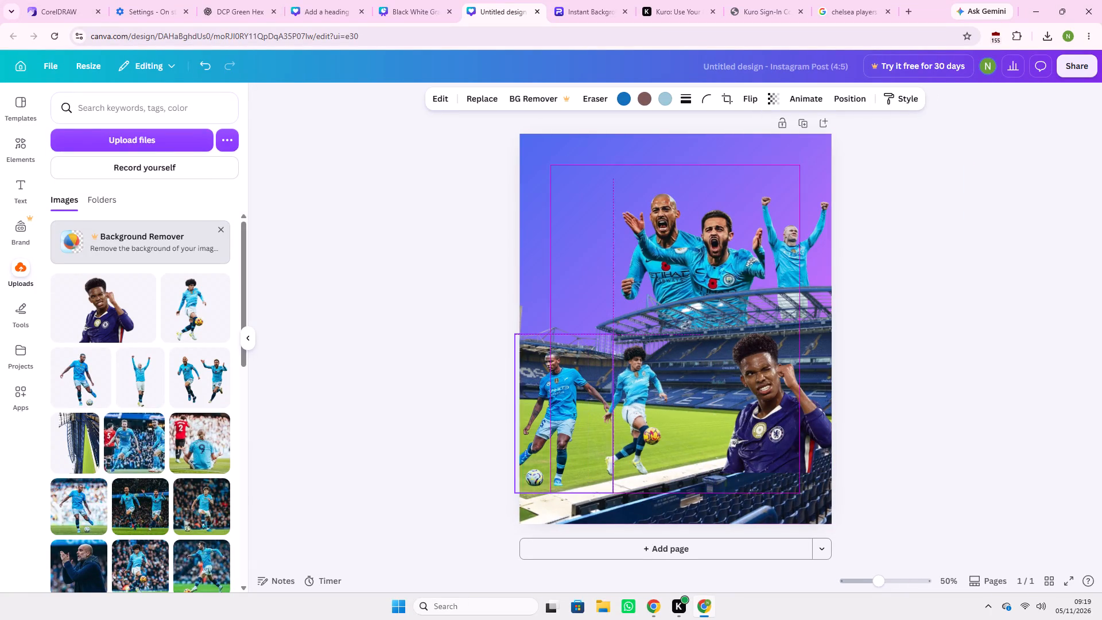
pyautogui.moveTo(565, 409); pyautogui.dragTo(562, 410)
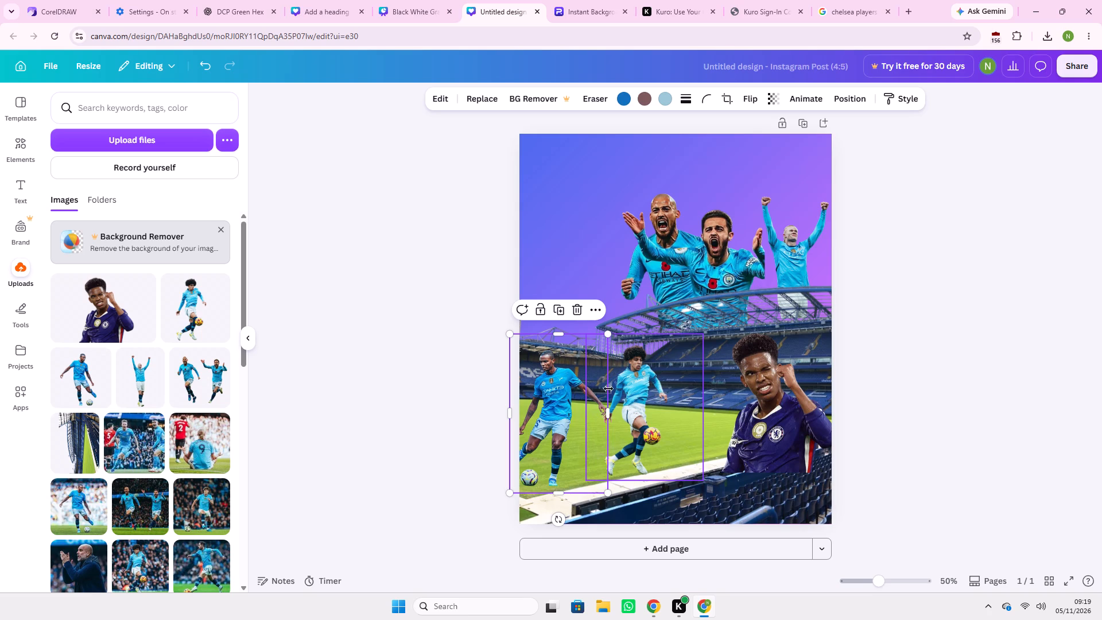
pyautogui.moveTo(647, 432); pyautogui.dragTo(641, 454)
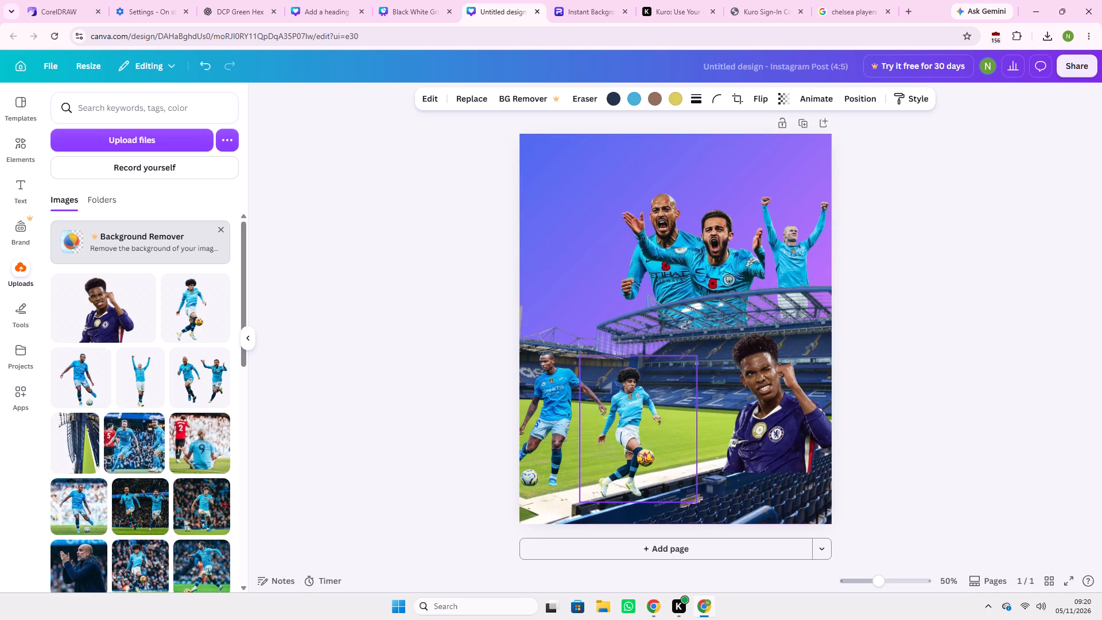
# Nudge the curly-haired Manchester City player on the pitch slightly upward.
pyautogui.moveTo(641, 454); pyautogui.dragTo(640, 450)
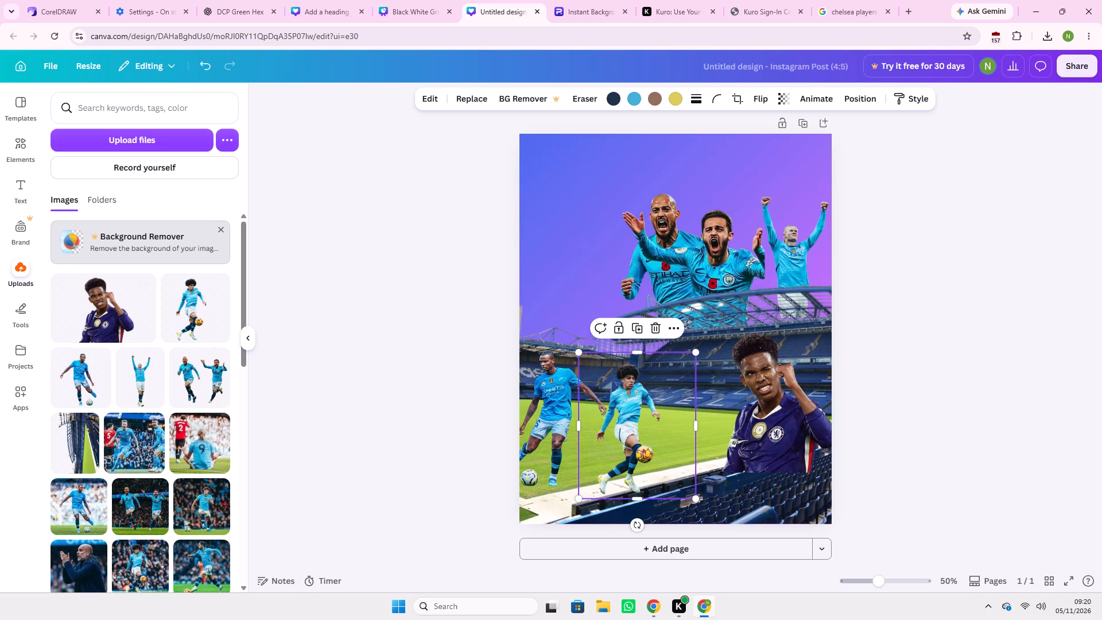
# Add a subheading reading "VS" at the centre of the poster, over the stadium roof.
pyautogui.click(29, 194)
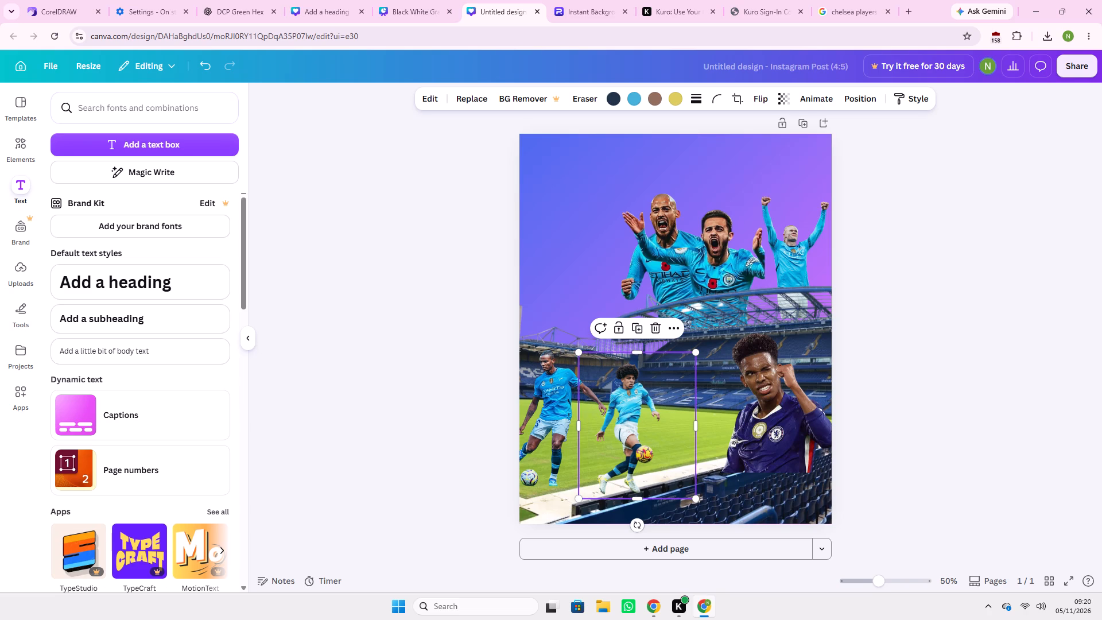
pyautogui.click(693, 318)
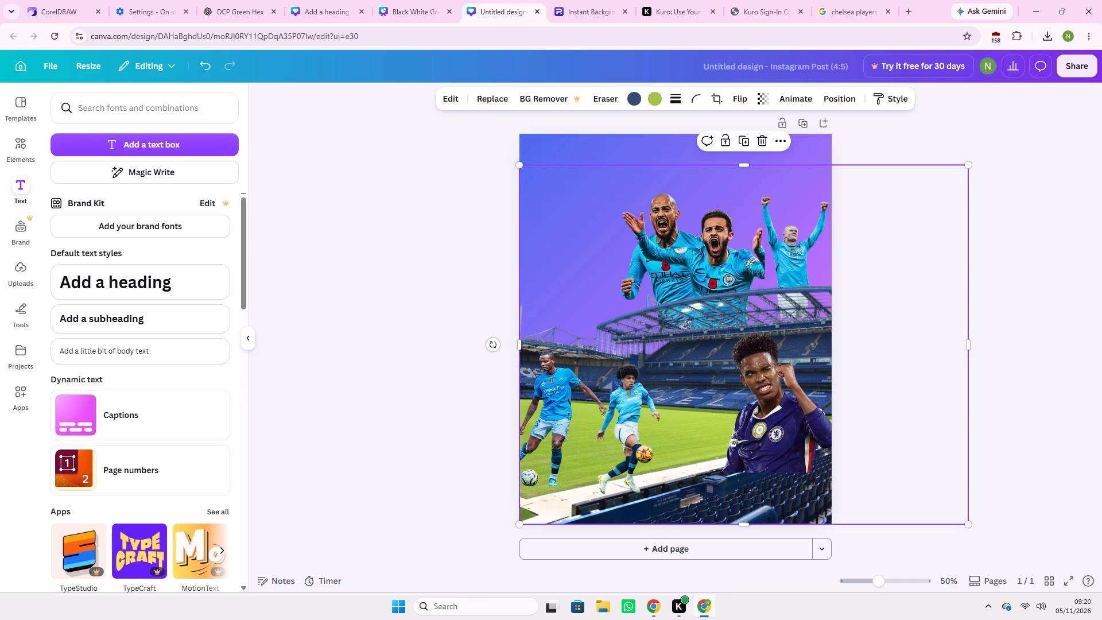
pyautogui.rightClick(708, 338)
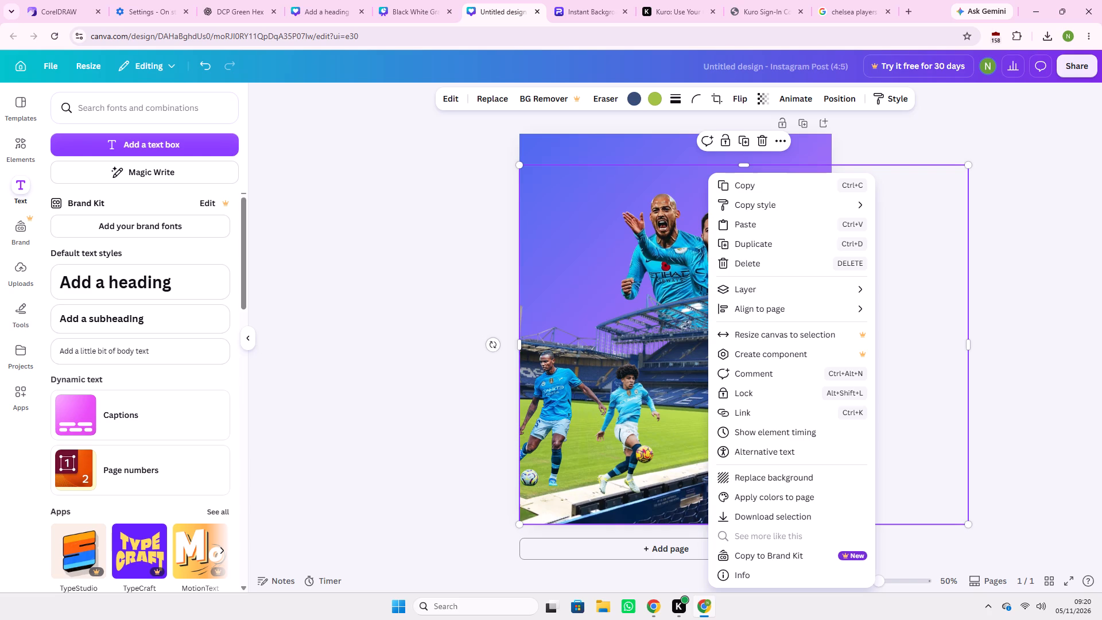
pyautogui.click(346, 410)
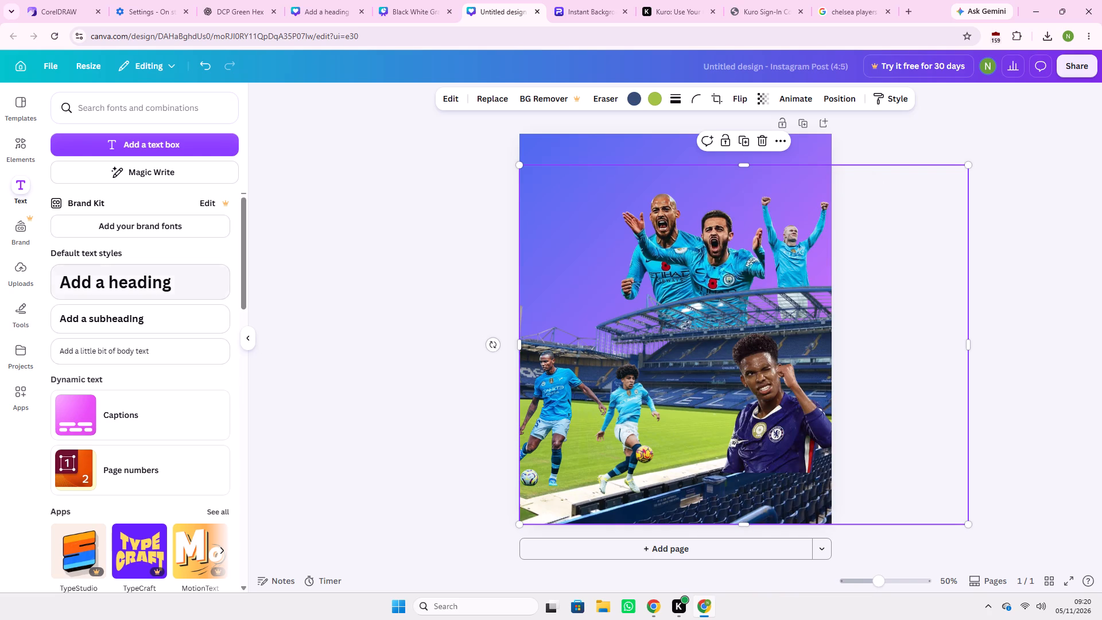
pyautogui.click(121, 319)
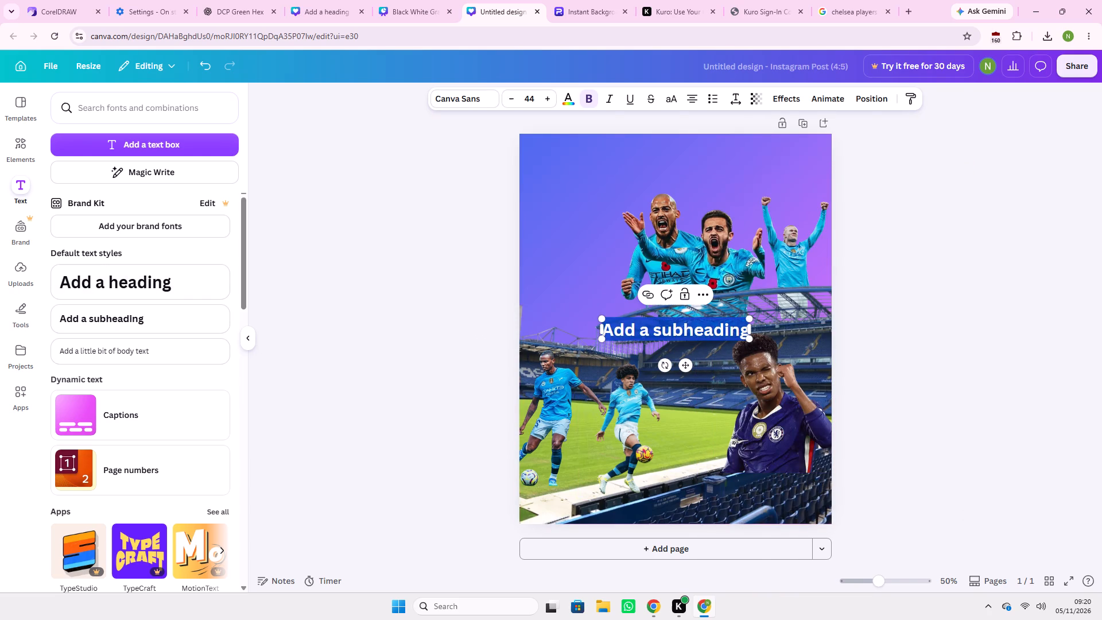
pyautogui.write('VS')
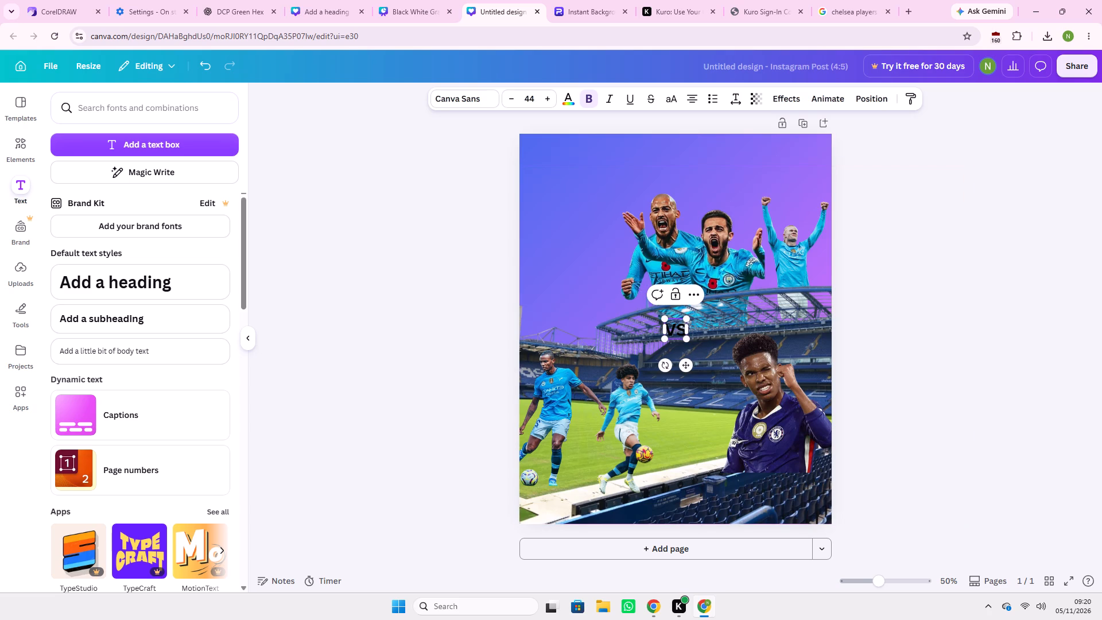
# Set the font size of the "VS" text to 54.
pyautogui.moveTo(685, 329); pyautogui.dragTo(666, 330)
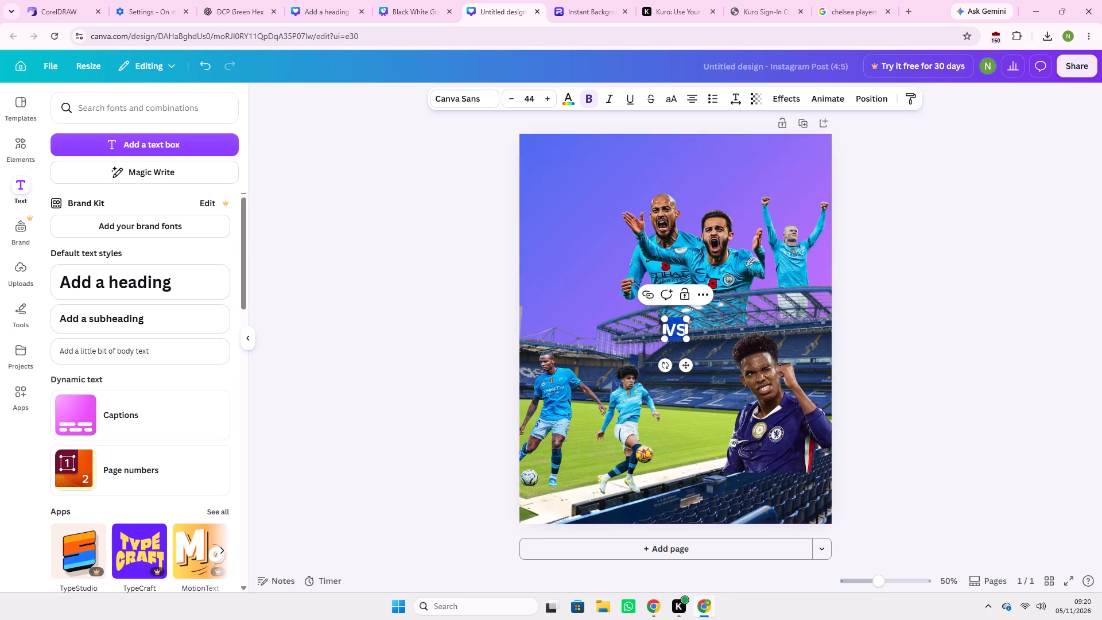
pyautogui.tripleClick(544, 96)
pyautogui.doubleClick(546, 94)
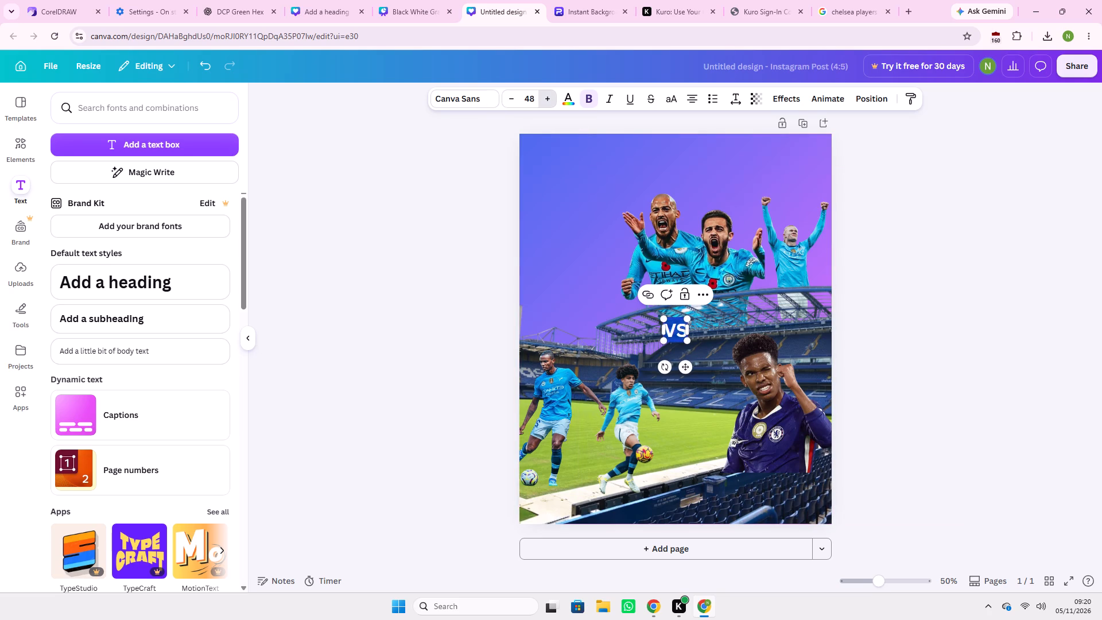
pyautogui.tripleClick(546, 94)
pyautogui.doubleClick(546, 94)
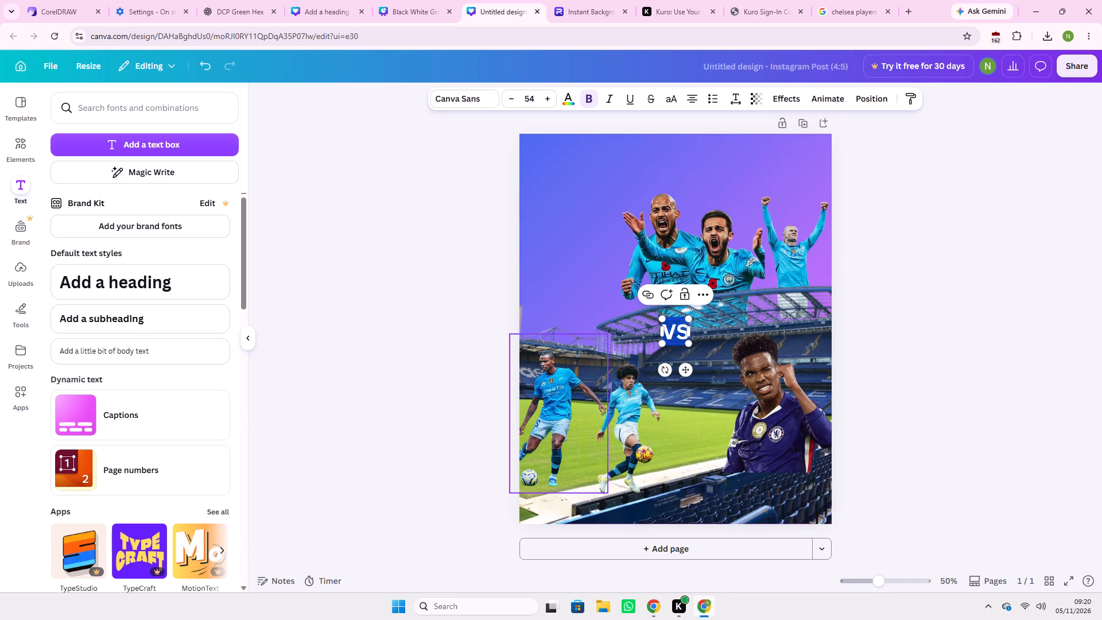
# Move the "VS" text down onto the pitch, between the curly-haired Manchester City player and the Chelsea player.
pyautogui.moveTo(688, 371); pyautogui.dragTo(688, 372)
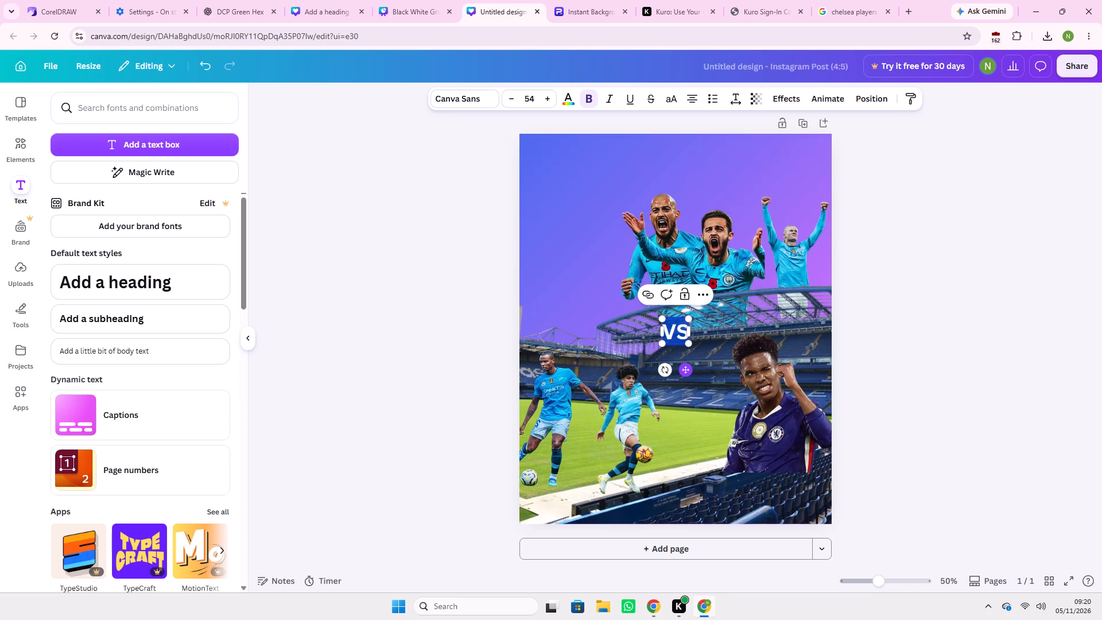
pyautogui.moveTo(688, 372); pyautogui.dragTo(700, 416)
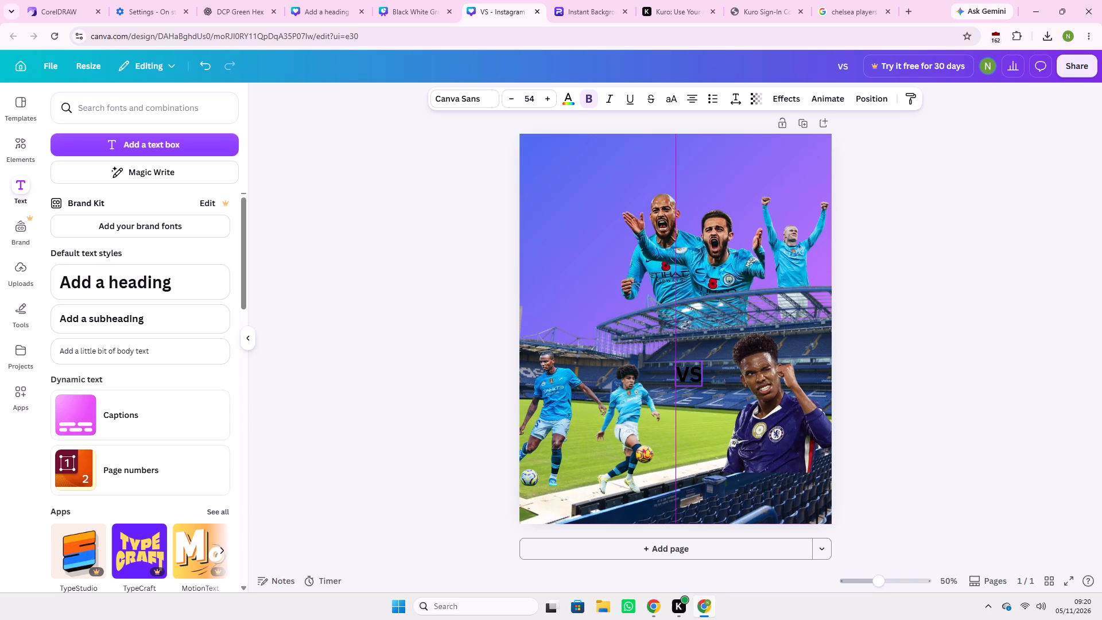
pyautogui.moveTo(700, 416); pyautogui.dragTo(700, 440)
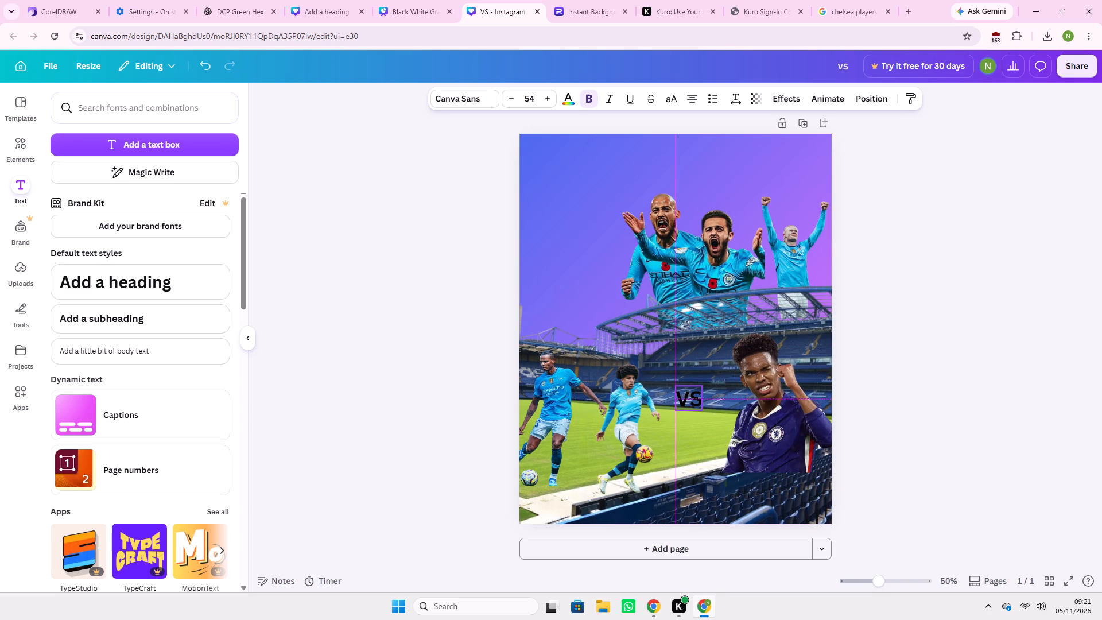
pyautogui.moveTo(700, 440); pyautogui.dragTo(700, 447)
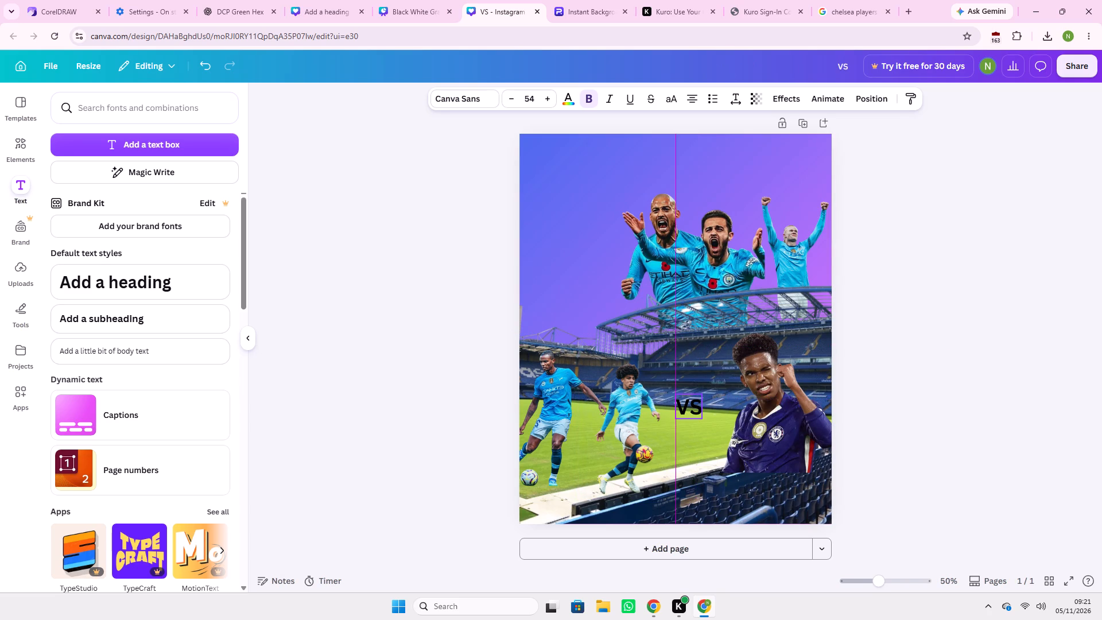
pyautogui.moveTo(700, 447); pyautogui.dragTo(699, 451)
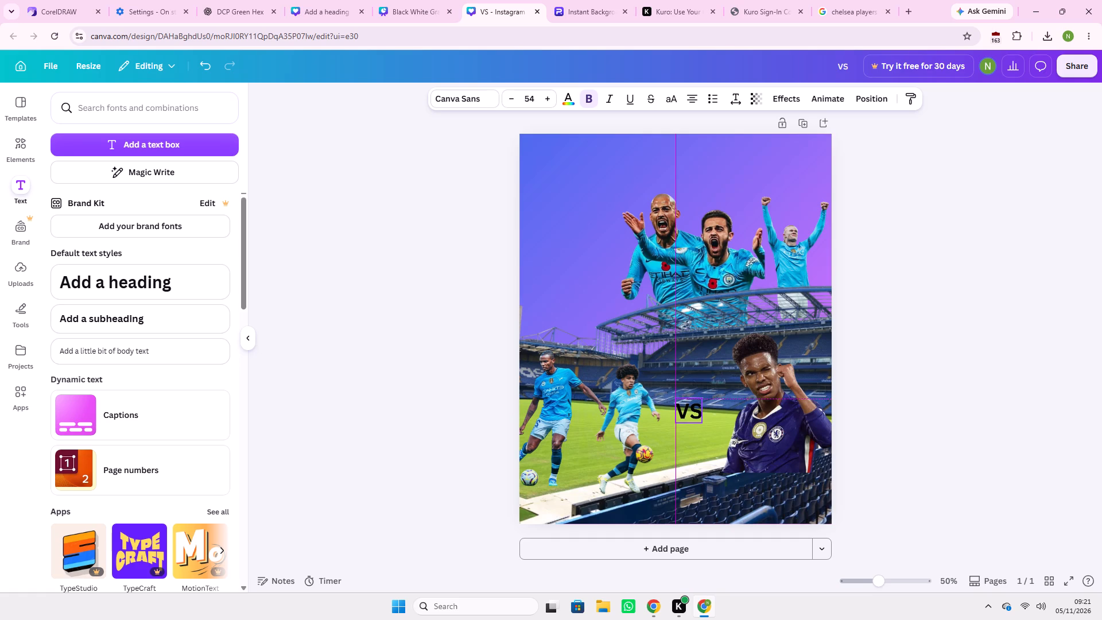
pyautogui.moveTo(699, 451); pyautogui.dragTo(694, 446)
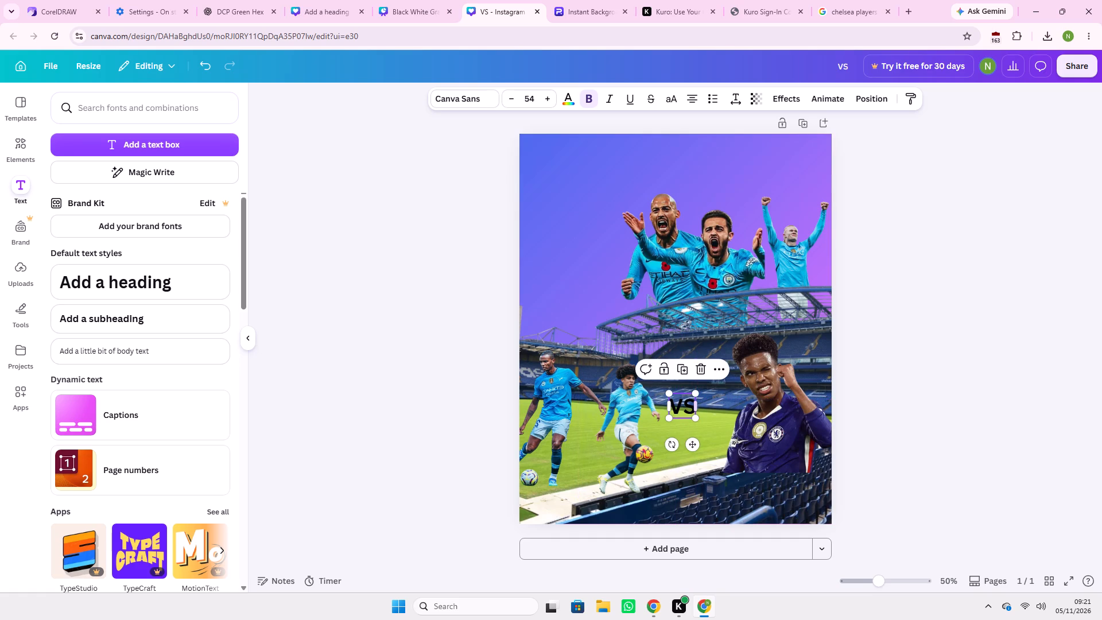
# Recolor the "VS" text to the default solid teal #0097b2.
pyautogui.click(689, 410)
pyautogui.moveTo(693, 408); pyautogui.dragTo(673, 405)
pyautogui.click(573, 101)
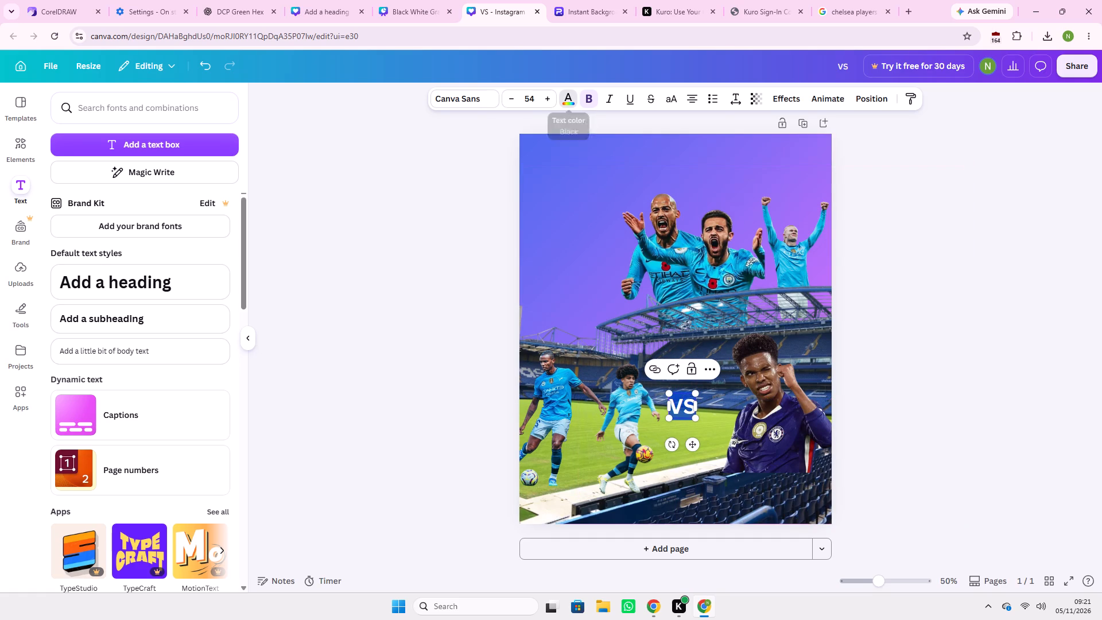
pyautogui.scroll(-2, 190, 480)
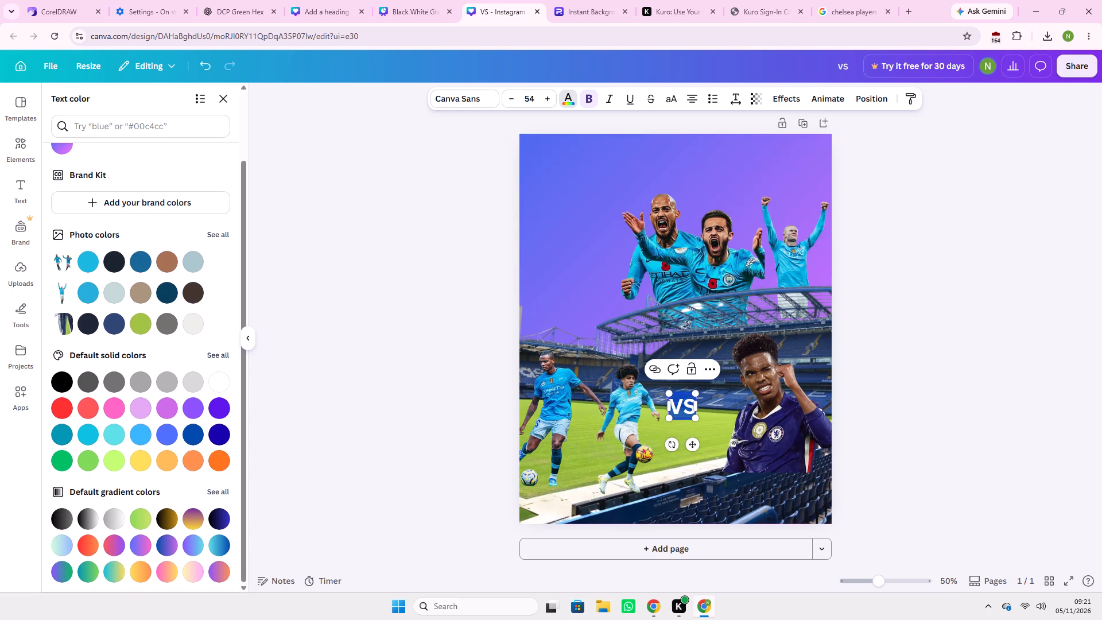
pyautogui.click(65, 434)
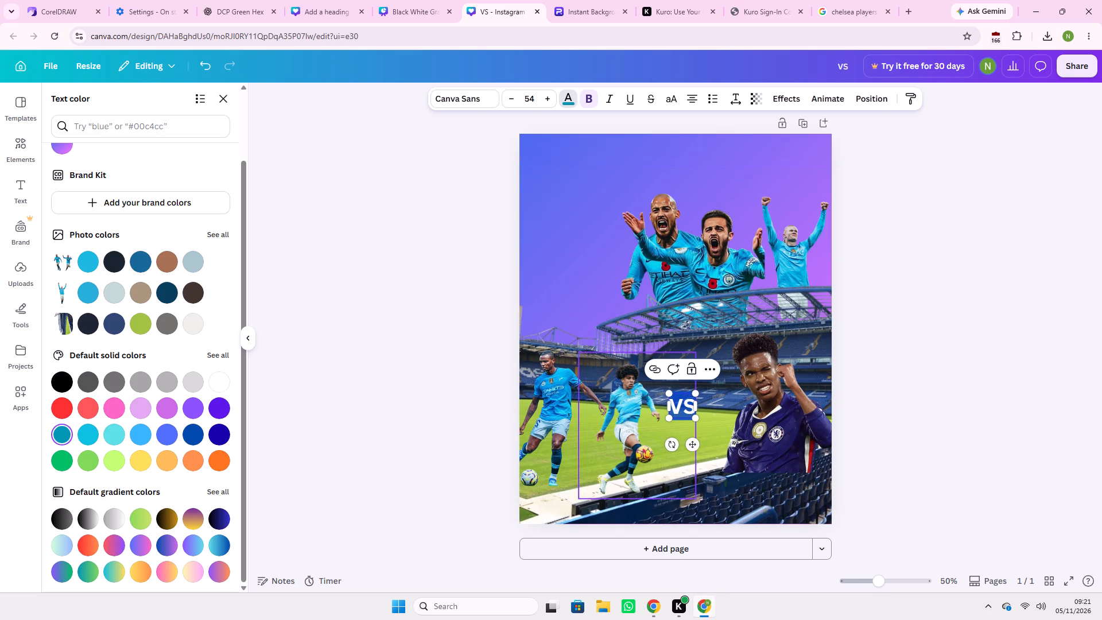
pyautogui.click(894, 406)
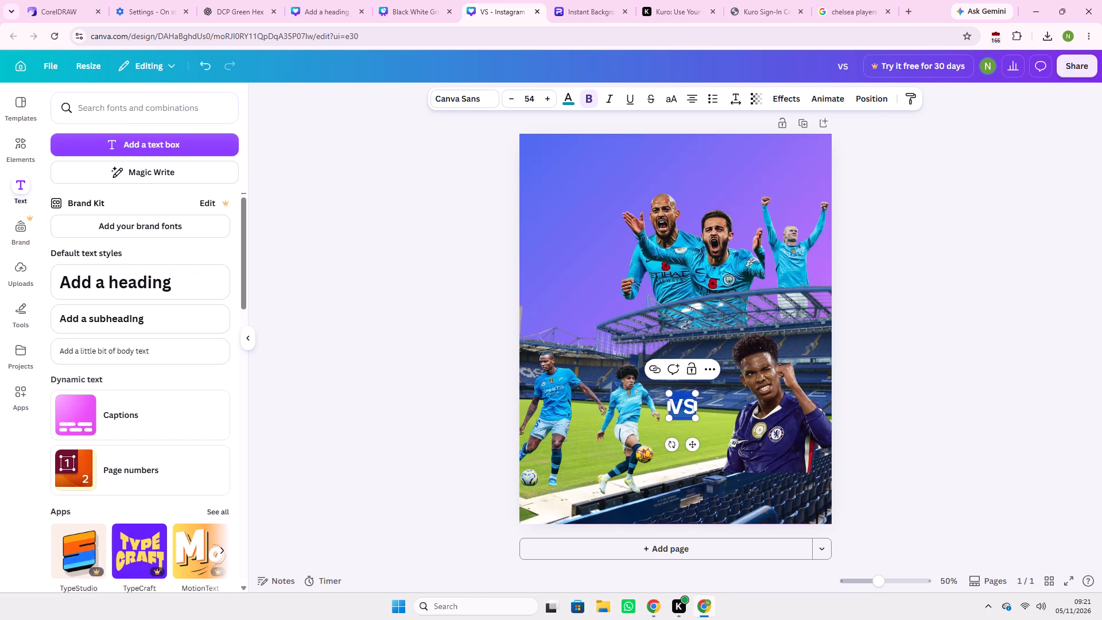
pyautogui.click(574, 230)
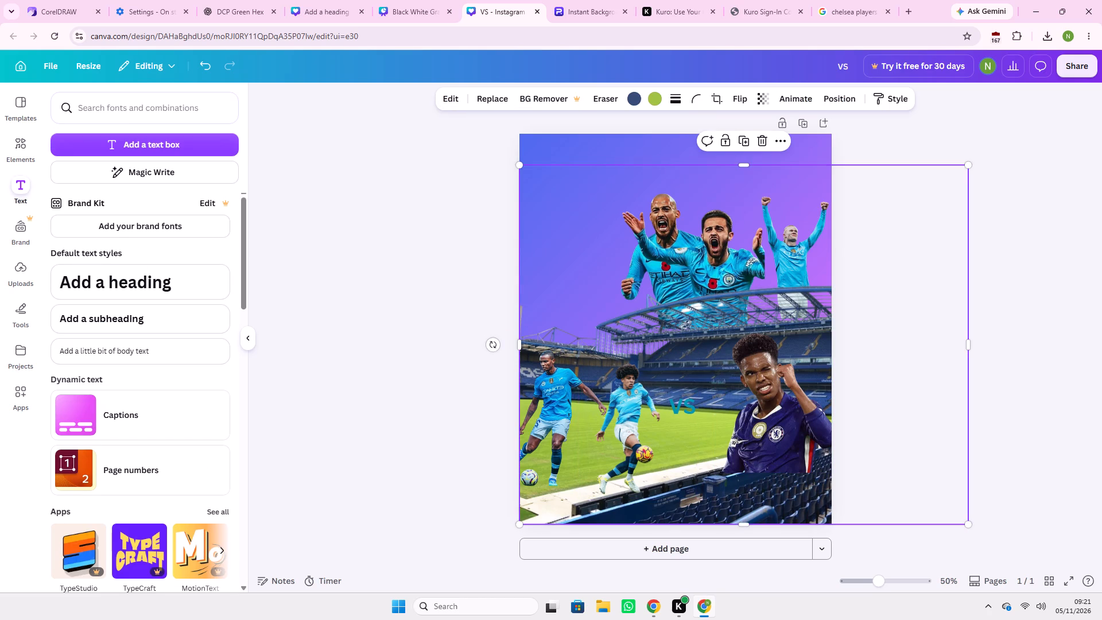
# Enlarge the "VS" text to a font size of about 108, filling the gap between the opposing players.
pyautogui.click(690, 408)
pyautogui.click(689, 404)
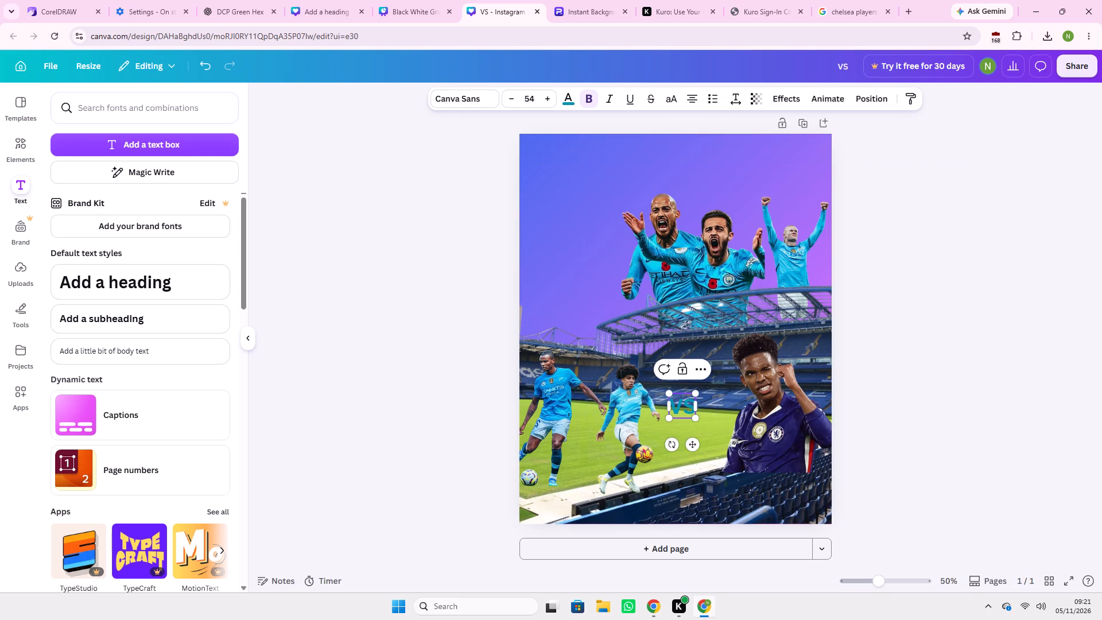
pyautogui.moveTo(692, 407); pyautogui.dragTo(674, 407)
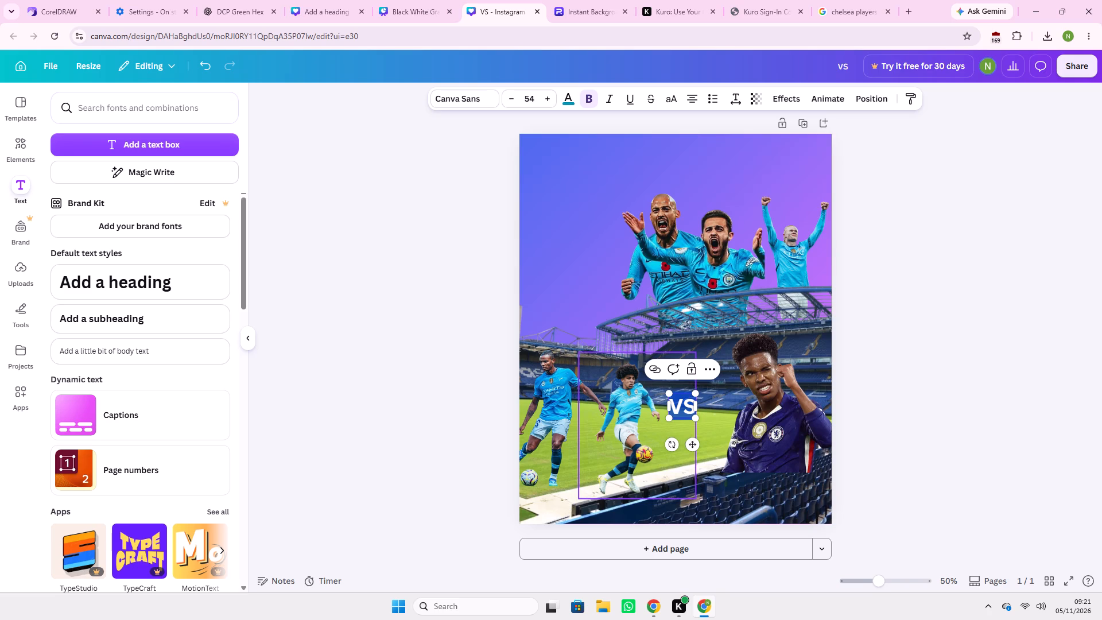
pyautogui.moveTo(695, 419); pyautogui.dragTo(703, 424)
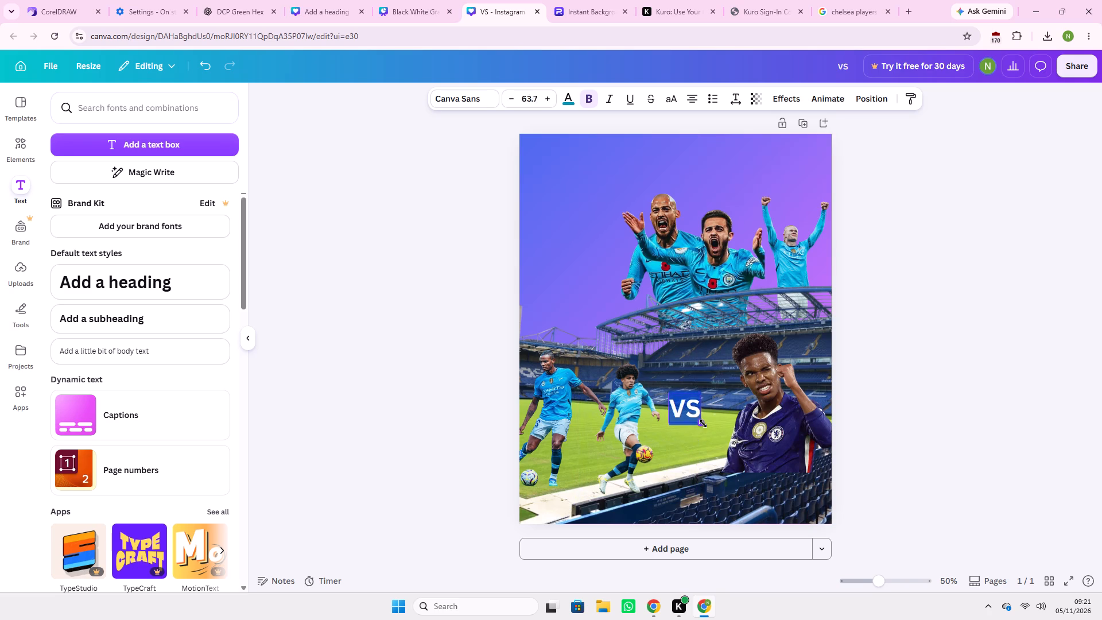
pyautogui.moveTo(703, 424); pyautogui.dragTo(731, 433)
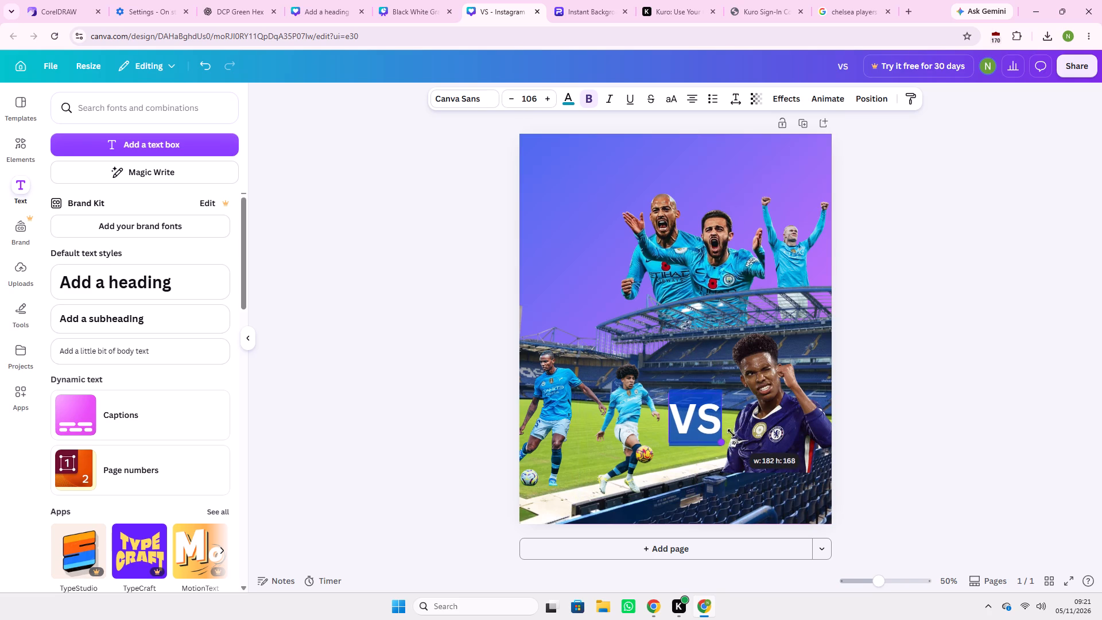
pyautogui.moveTo(731, 433); pyautogui.dragTo(734, 432)
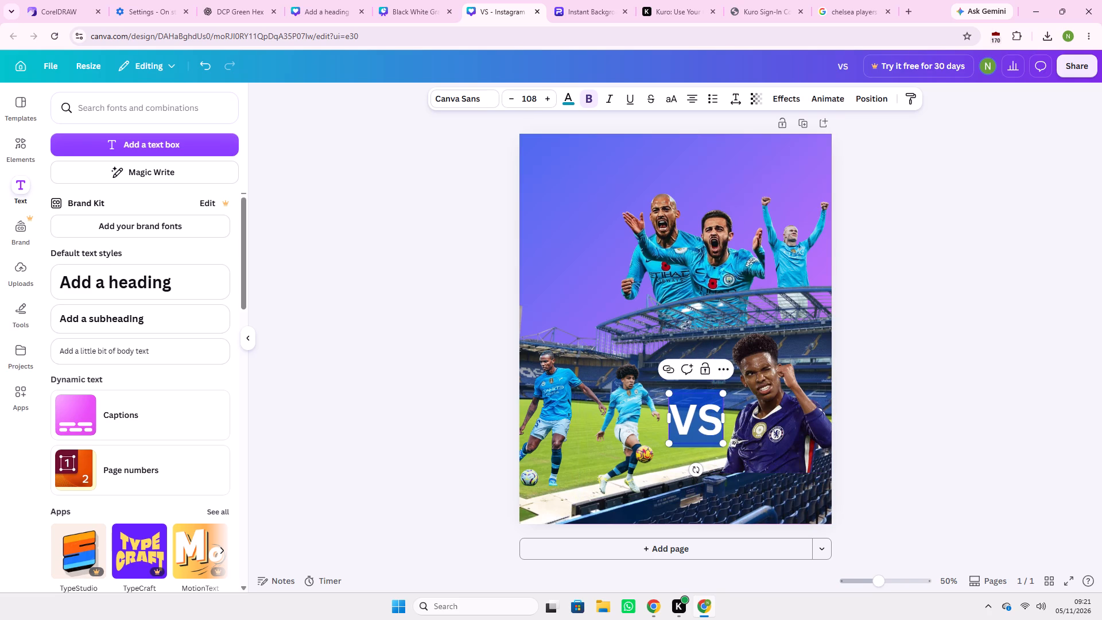
pyautogui.click(884, 378)
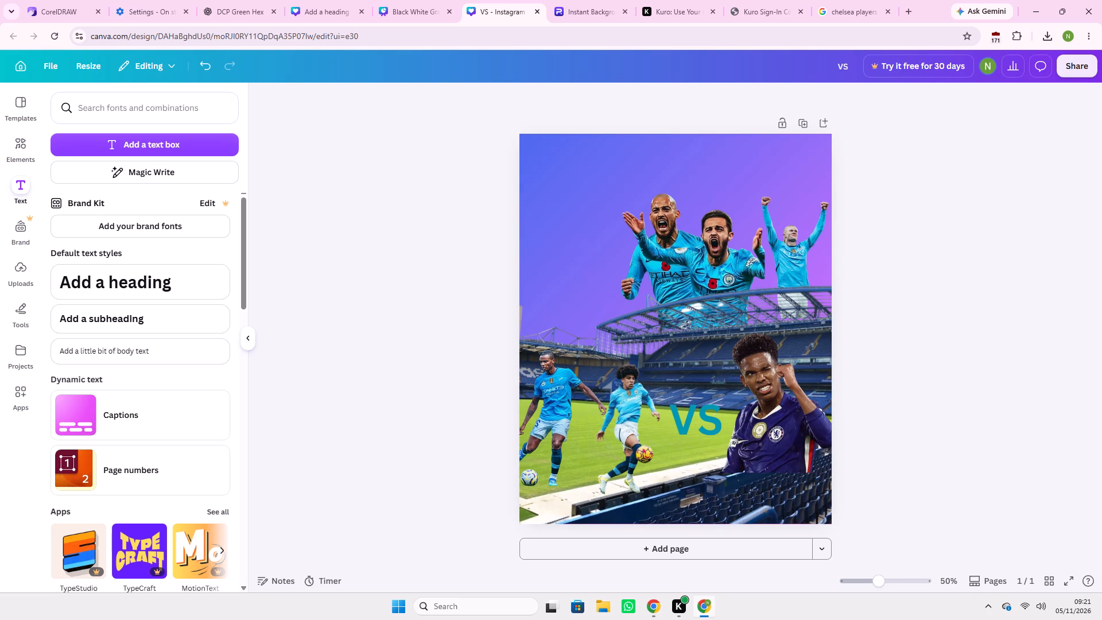
# Add the recently used grass-and-stadium photo as a separate image over the poster's lower right corner, without replacing any existing picture.
pyautogui.click(22, 151)
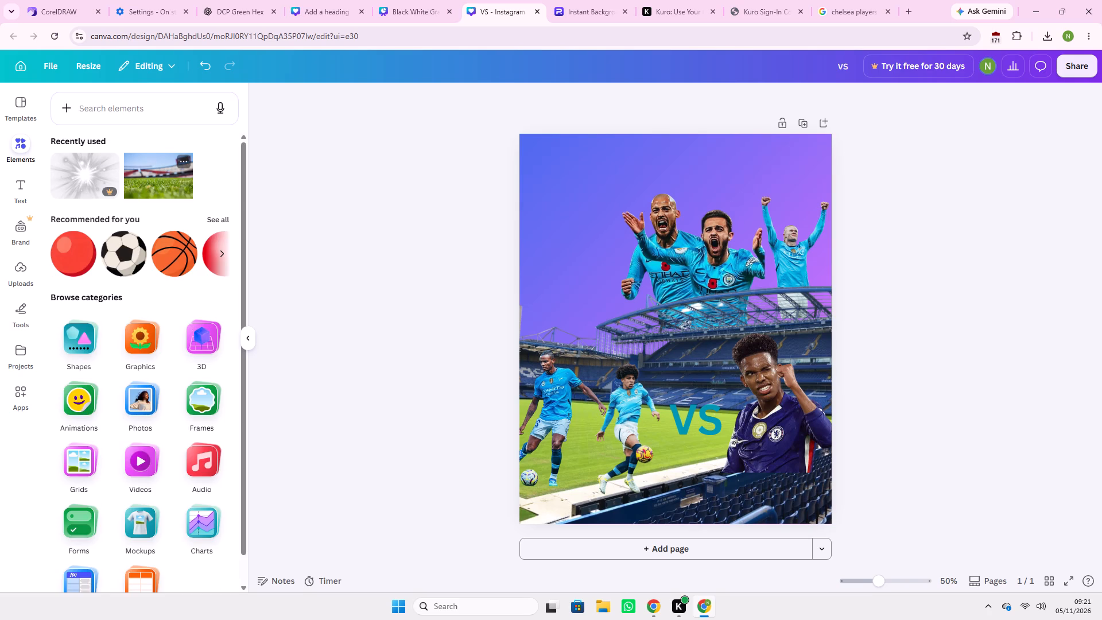
pyautogui.moveTo(154, 181); pyautogui.dragTo(170, 188)
pyautogui.moveTo(170, 188); pyautogui.dragTo(618, 147)
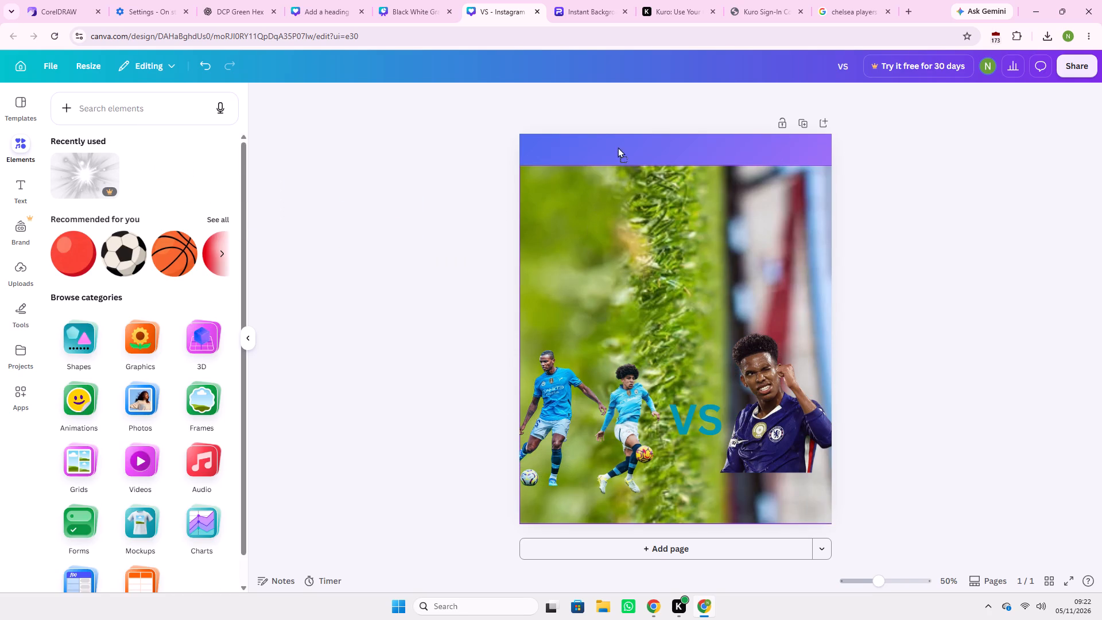
pyautogui.moveTo(618, 147); pyautogui.dragTo(657, 375)
pyautogui.moveTo(657, 375); pyautogui.dragTo(638, 398)
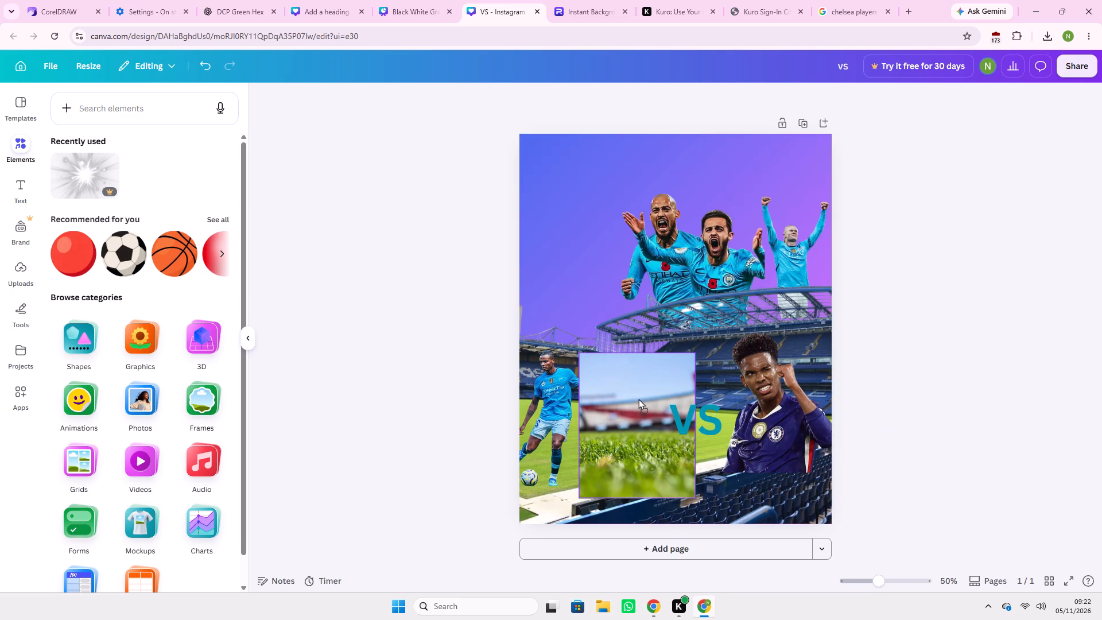
pyautogui.moveTo(638, 398); pyautogui.dragTo(736, 342)
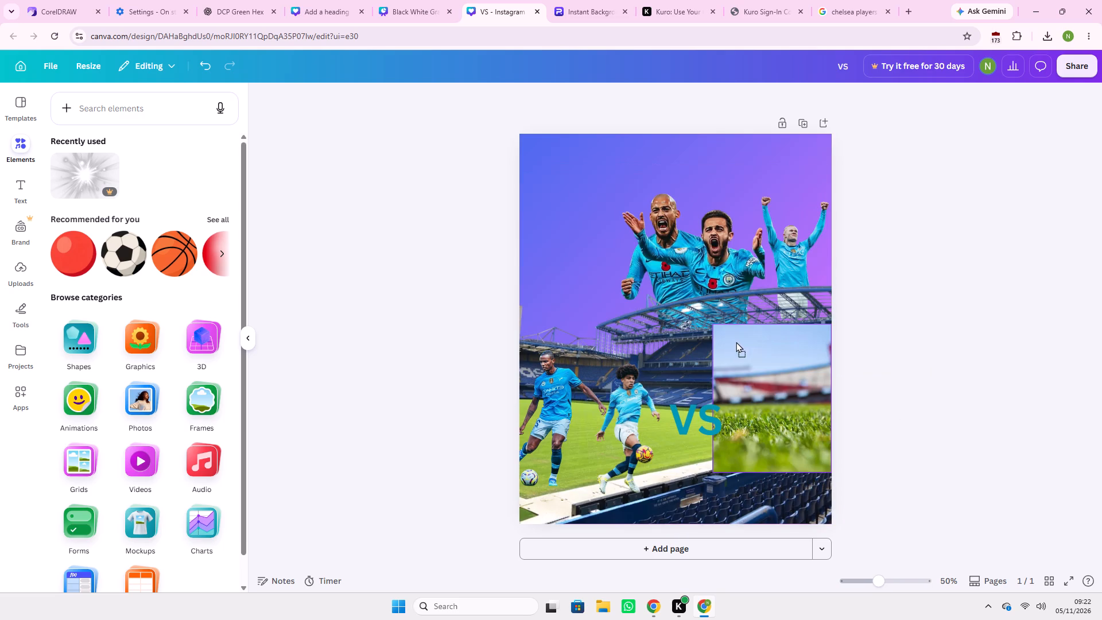
pyautogui.moveTo(736, 342); pyautogui.dragTo(686, 378)
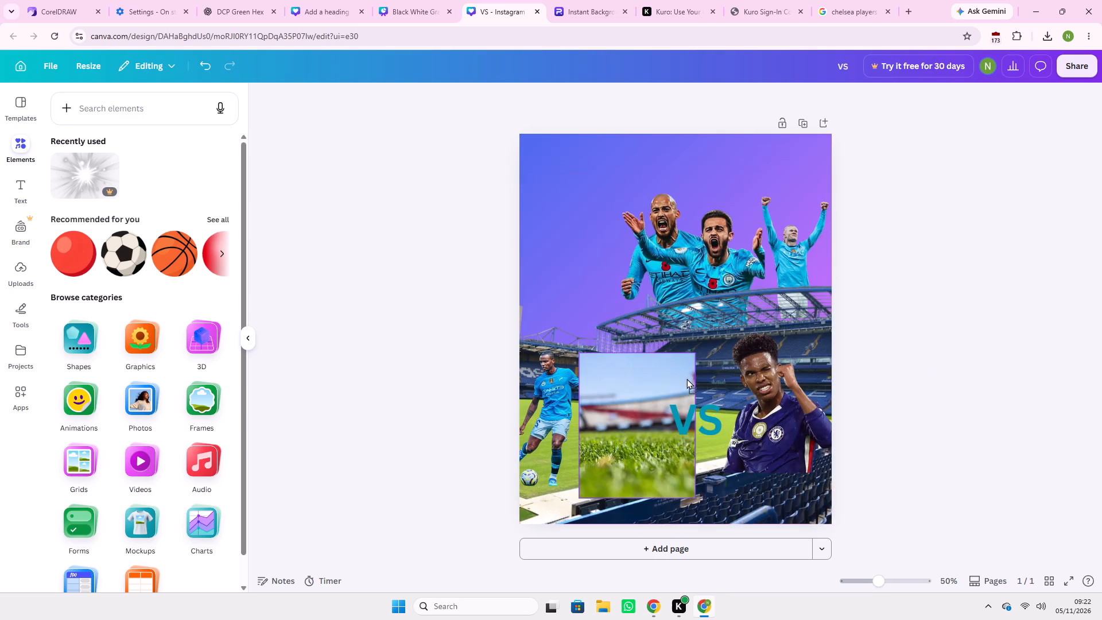
pyautogui.moveTo(686, 378); pyautogui.dragTo(689, 398)
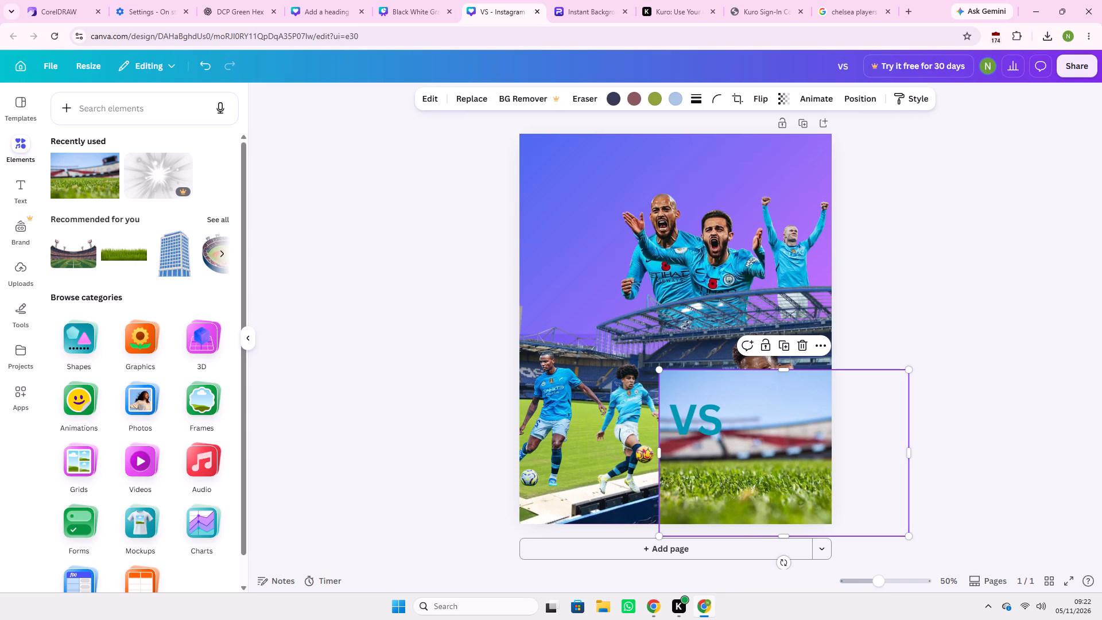
# Crop the grass photo from its top edge to about half its height, leaving only the strip of grass.
pyautogui.moveTo(783, 369); pyautogui.dragTo(782, 423)
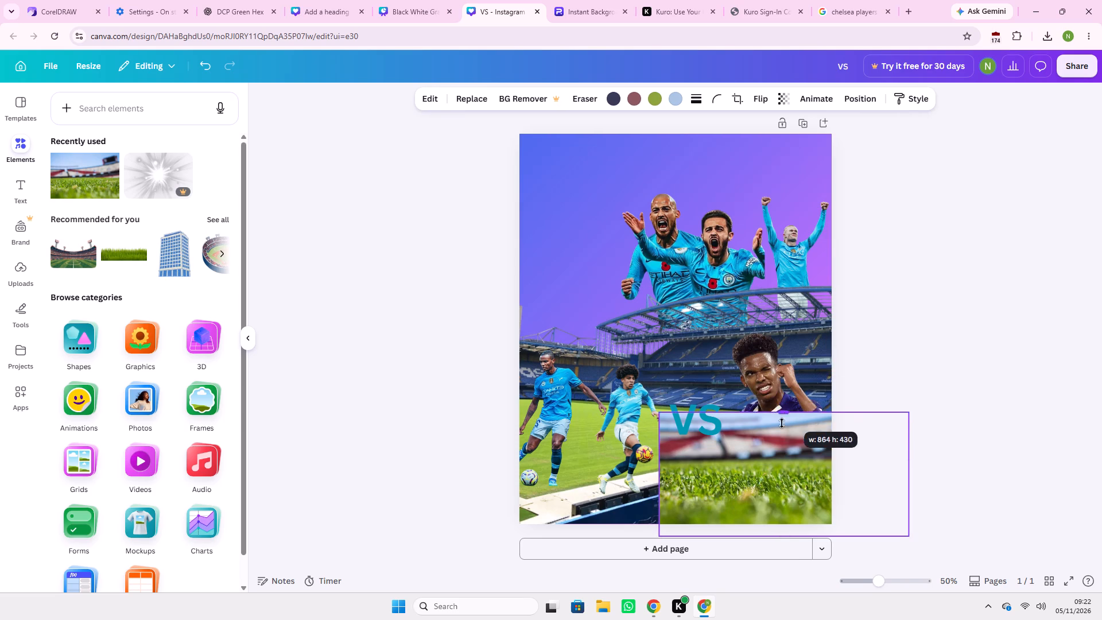
pyautogui.moveTo(782, 423); pyautogui.dragTo(773, 456)
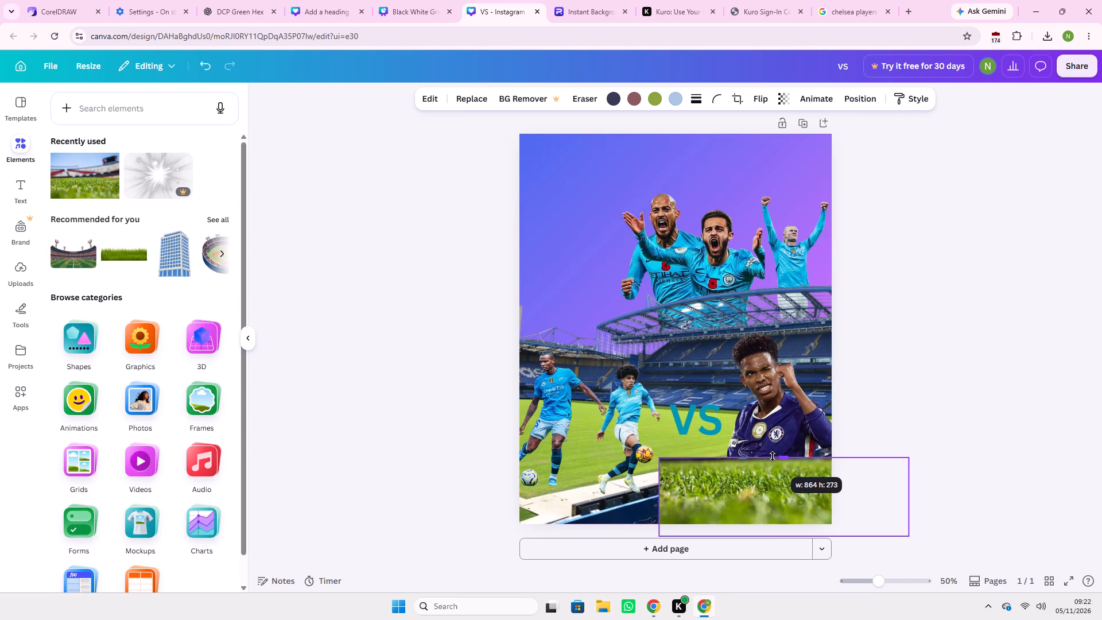
pyautogui.moveTo(773, 456); pyautogui.dragTo(773, 454)
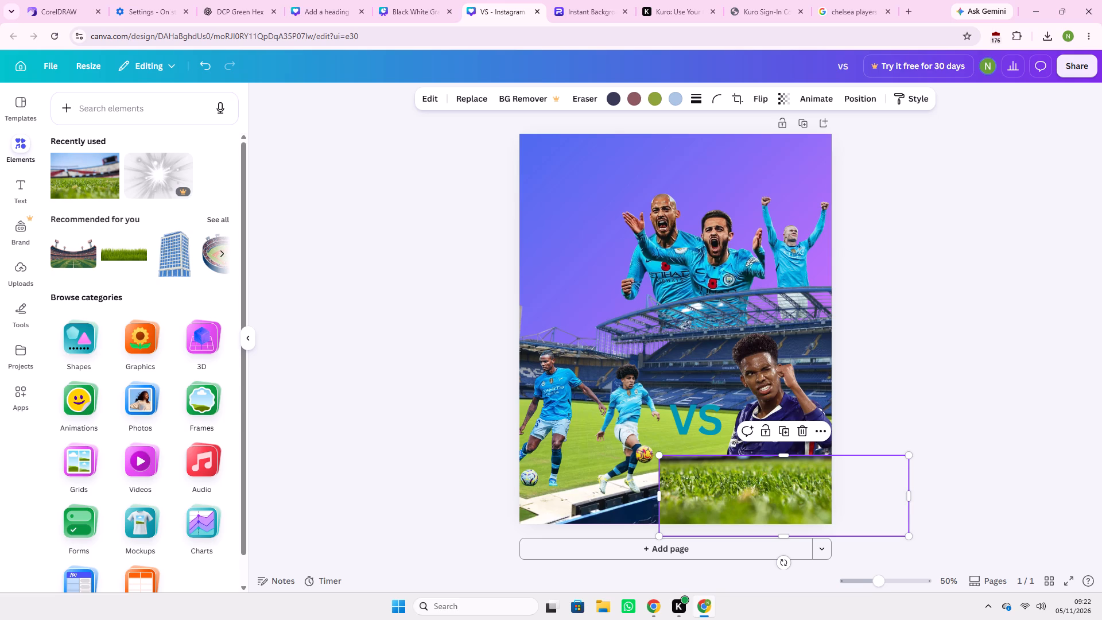
# Move the cropped grass strip from the poster's lower right corner onto its lower middle, over the front players.
pyautogui.moveTo(771, 505); pyautogui.dragTo(668, 445)
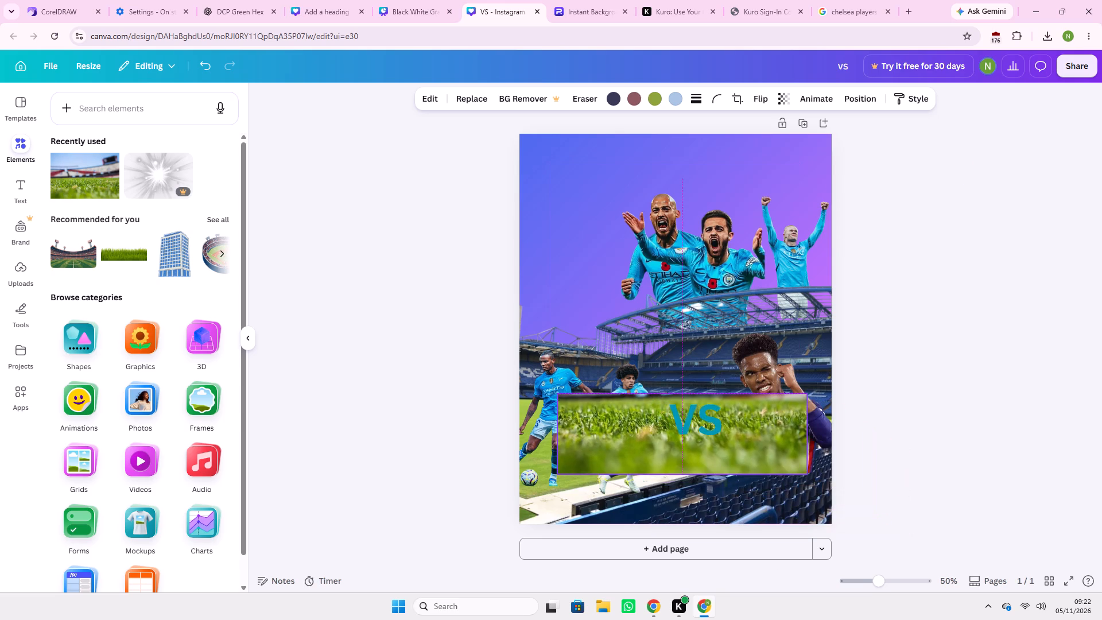
pyautogui.moveTo(668, 445); pyautogui.dragTo(653, 447)
# Clear the grass area by moving the three front players to the poster's top and the "VS" text up onto the stadium roof.
pyautogui.moveTo(545, 375); pyautogui.dragTo(540, 327)
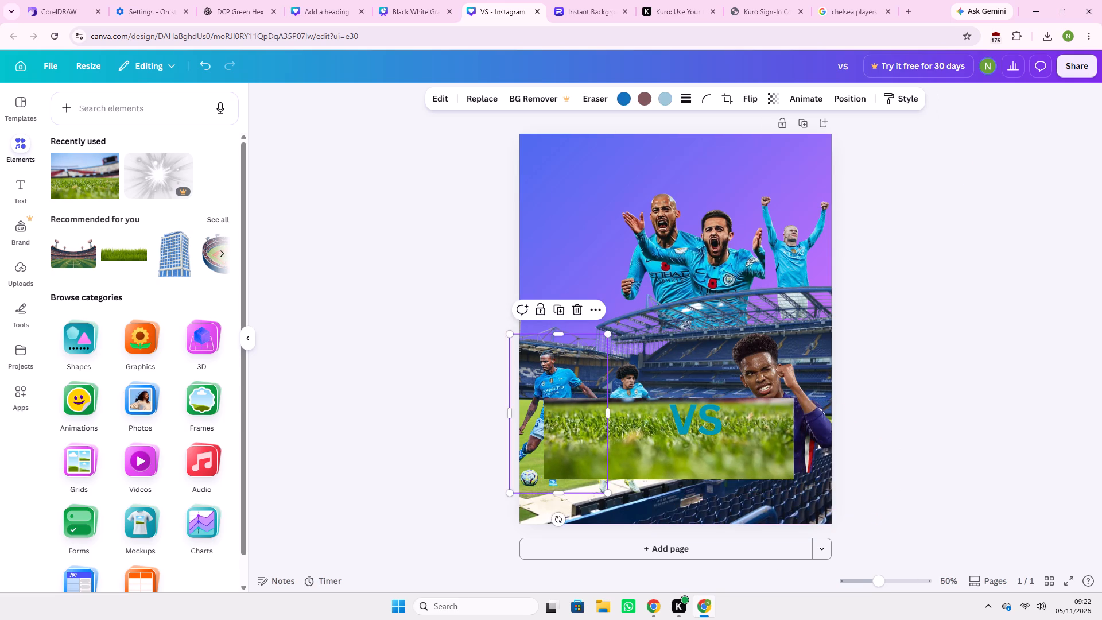
pyautogui.moveTo(540, 327); pyautogui.dragTo(573, 162)
pyautogui.moveTo(635, 378); pyautogui.dragTo(636, 358)
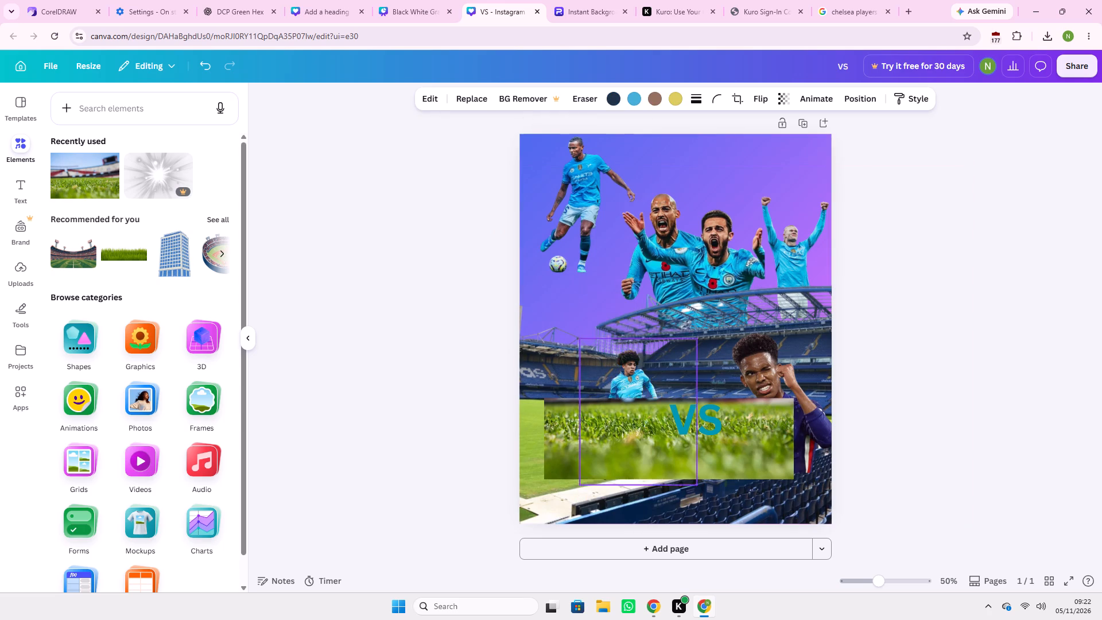
pyautogui.moveTo(636, 358); pyautogui.dragTo(703, 162)
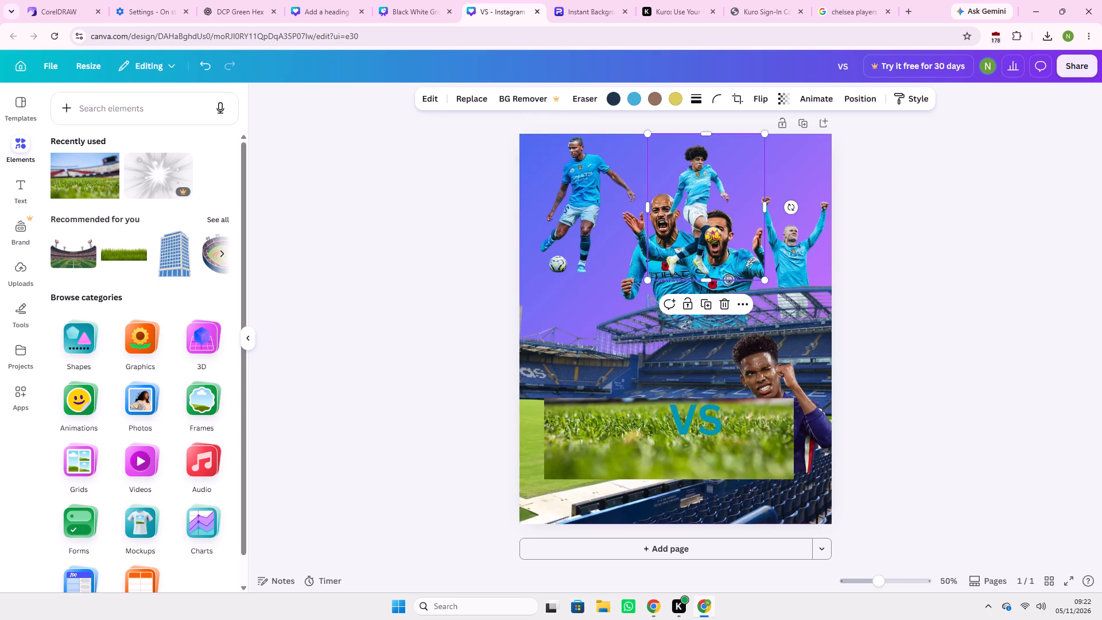
pyautogui.moveTo(797, 405); pyautogui.dragTo(782, 220)
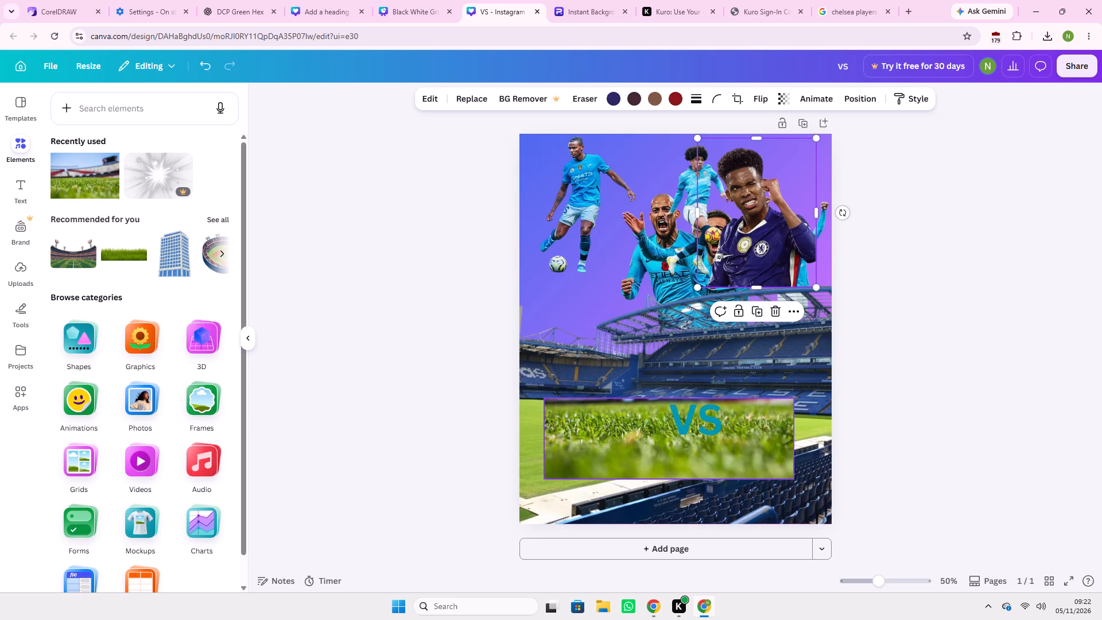
pyautogui.click(702, 435)
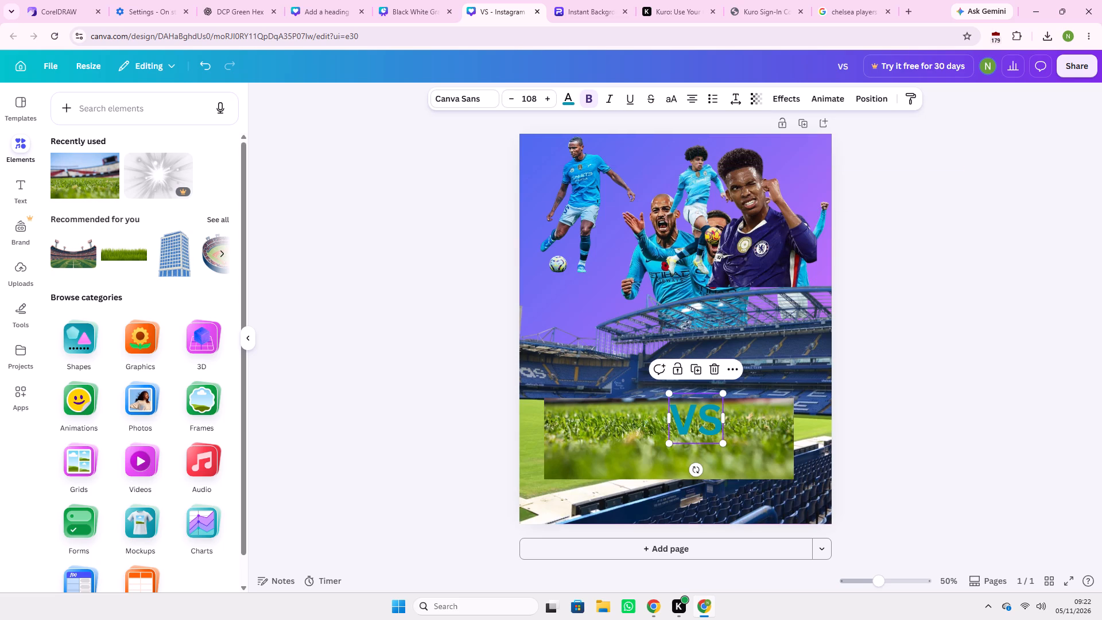
pyautogui.moveTo(682, 428); pyautogui.dragTo(592, 325)
# Tilt the grass strip about 4° clockwise to follow the stand's slope and position it just below the stadium seats.
pyautogui.moveTo(696, 455); pyautogui.dragTo(696, 454)
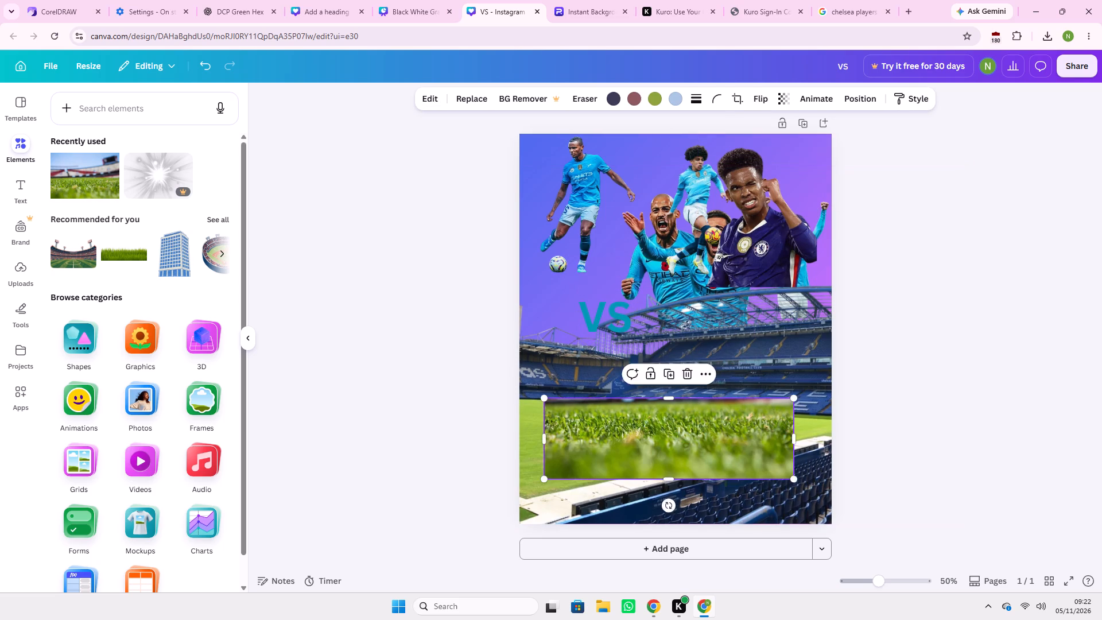
pyautogui.moveTo(696, 454); pyautogui.dragTo(720, 466)
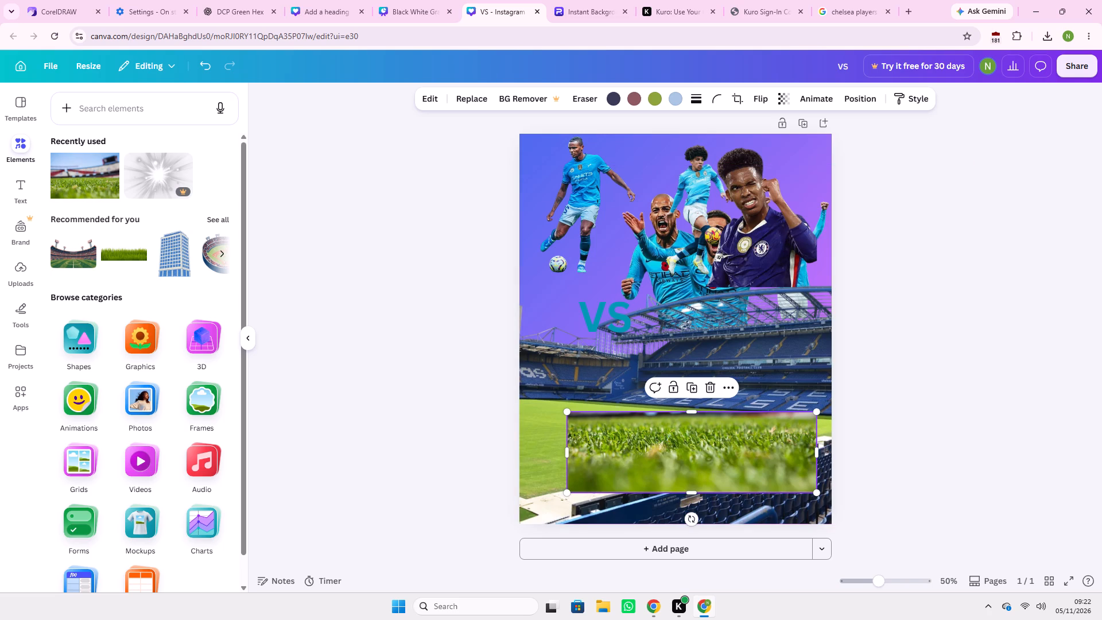
pyautogui.moveTo(689, 520); pyautogui.dragTo(680, 535)
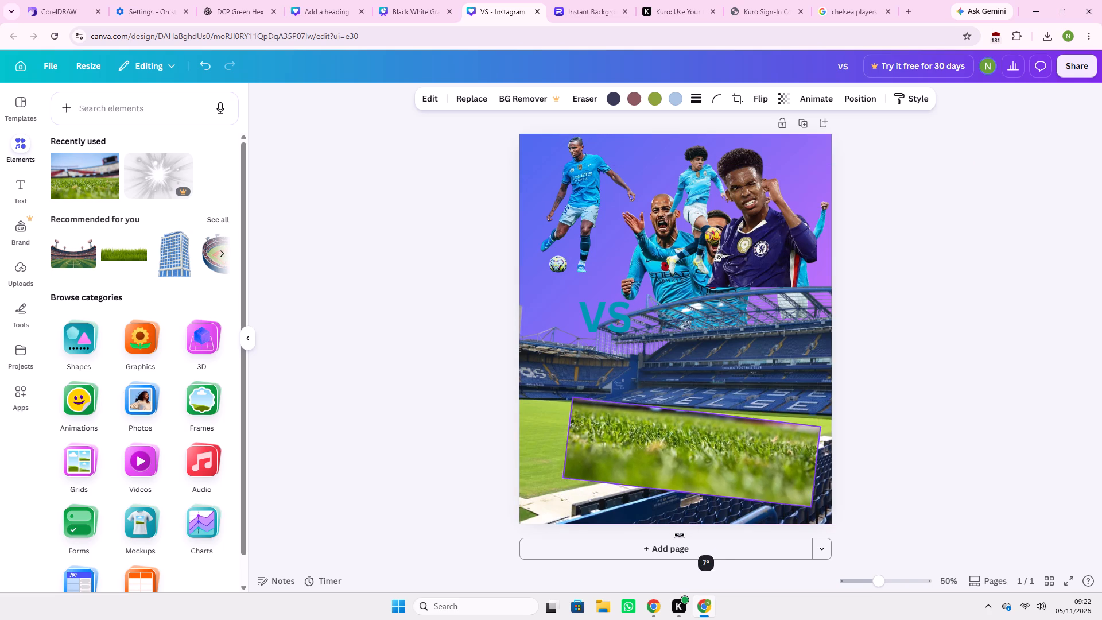
pyautogui.moveTo(680, 535); pyautogui.dragTo(684, 531)
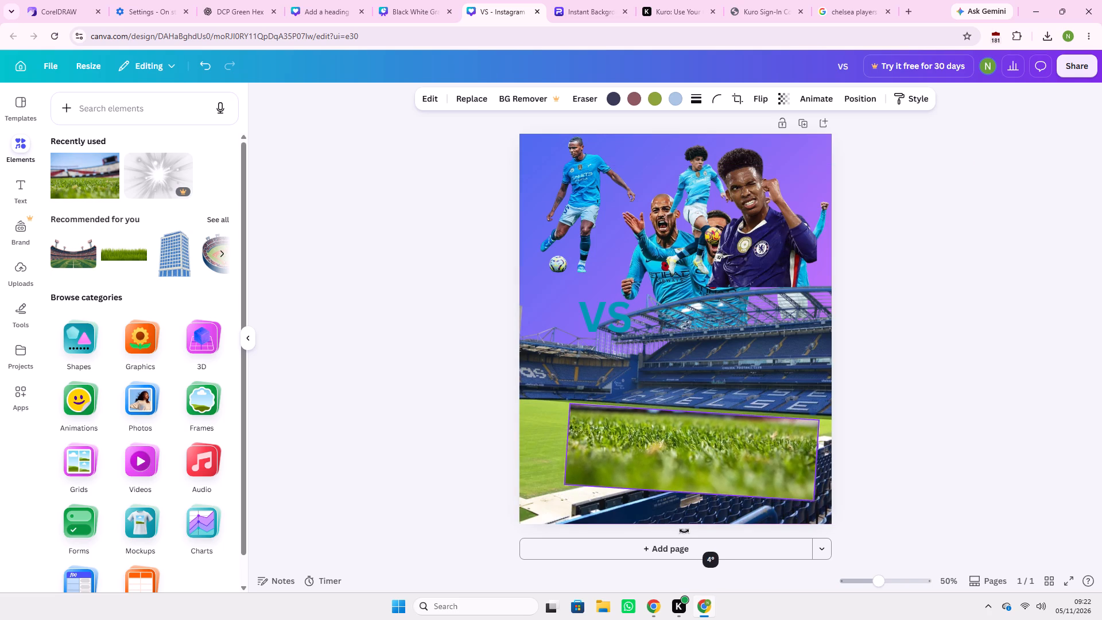
pyautogui.moveTo(684, 531); pyautogui.dragTo(684, 528)
pyautogui.moveTo(673, 470); pyautogui.dragTo(674, 463)
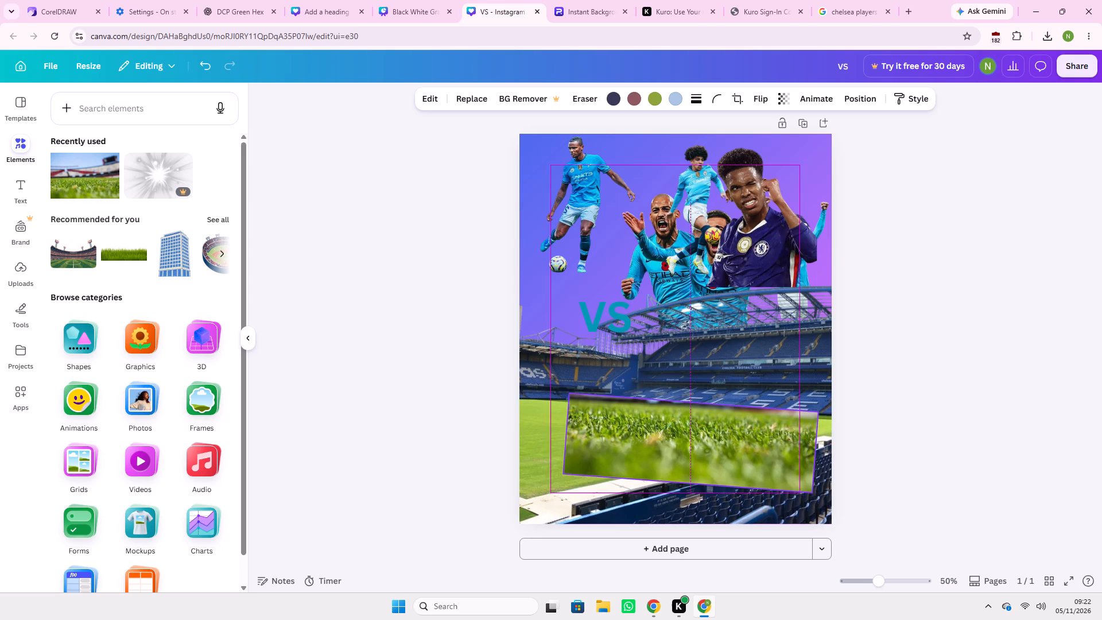
pyautogui.moveTo(674, 463); pyautogui.dragTo(682, 467)
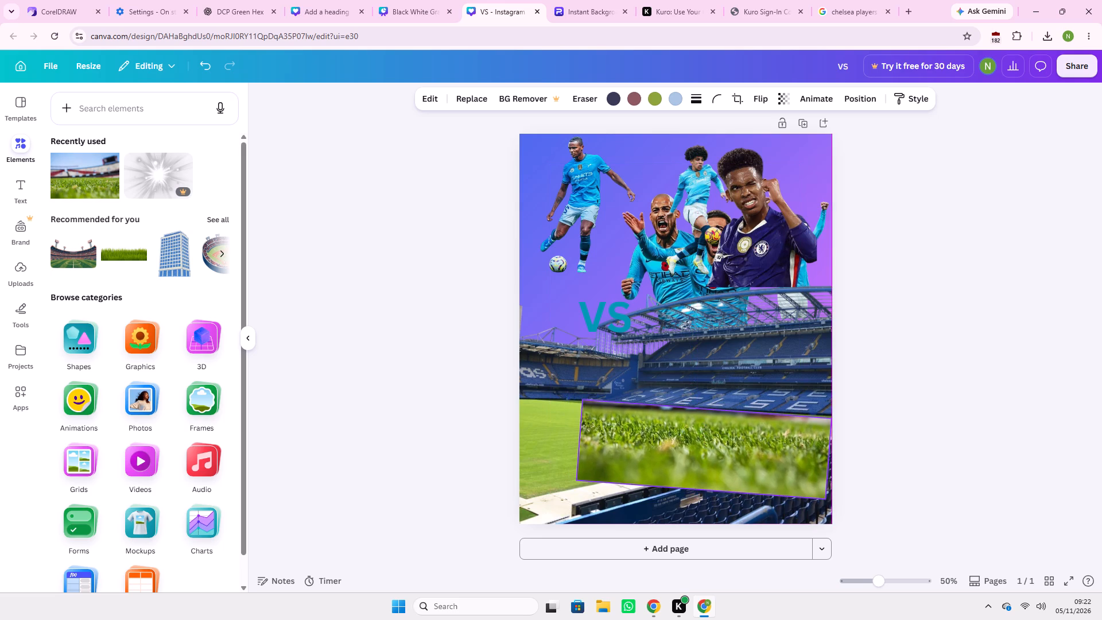
pyautogui.moveTo(682, 467); pyautogui.dragTo(682, 470)
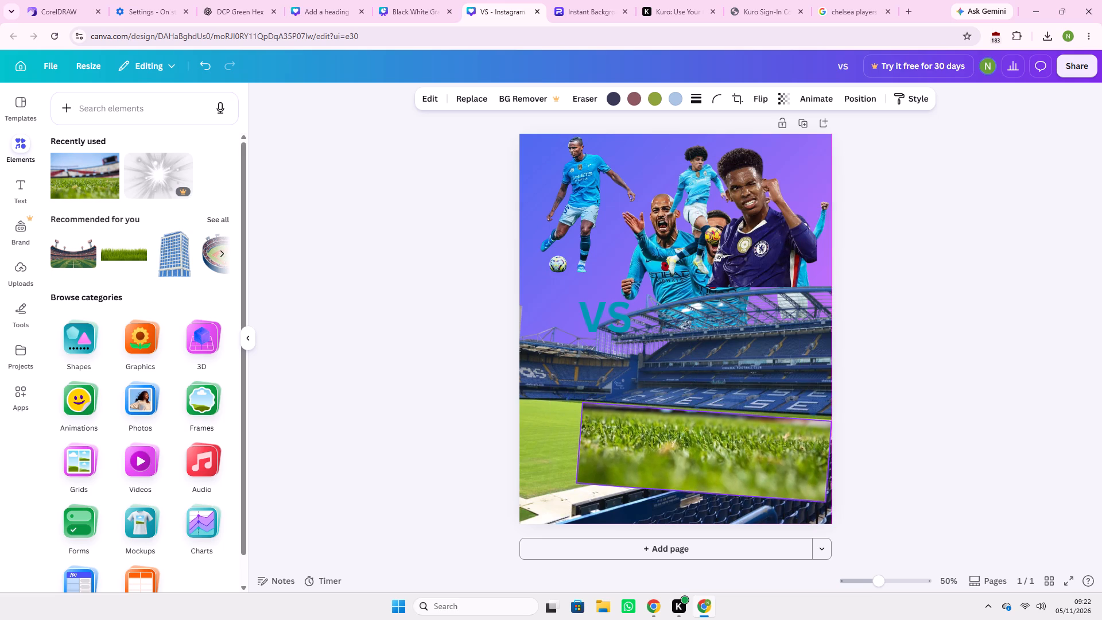
pyautogui.moveTo(682, 470); pyautogui.dragTo(682, 467)
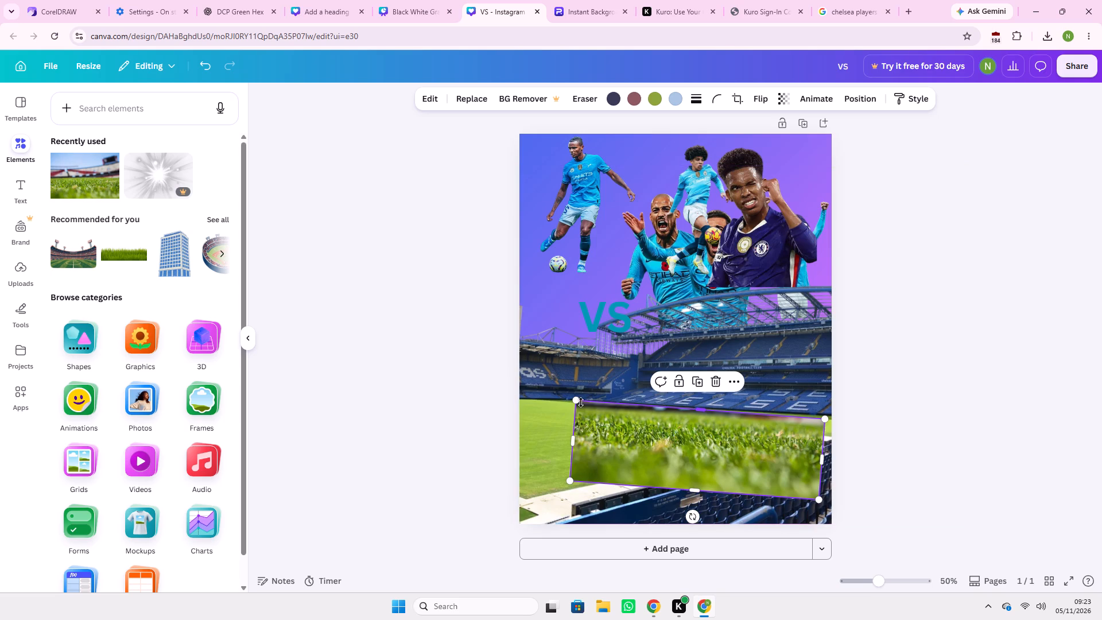
# Enlarge the tilted grass strip proportionally until it runs past the poster's left and bottom edges, keeping its top edge under the stands.
pyautogui.moveTo(579, 401); pyautogui.dragTo(547, 405)
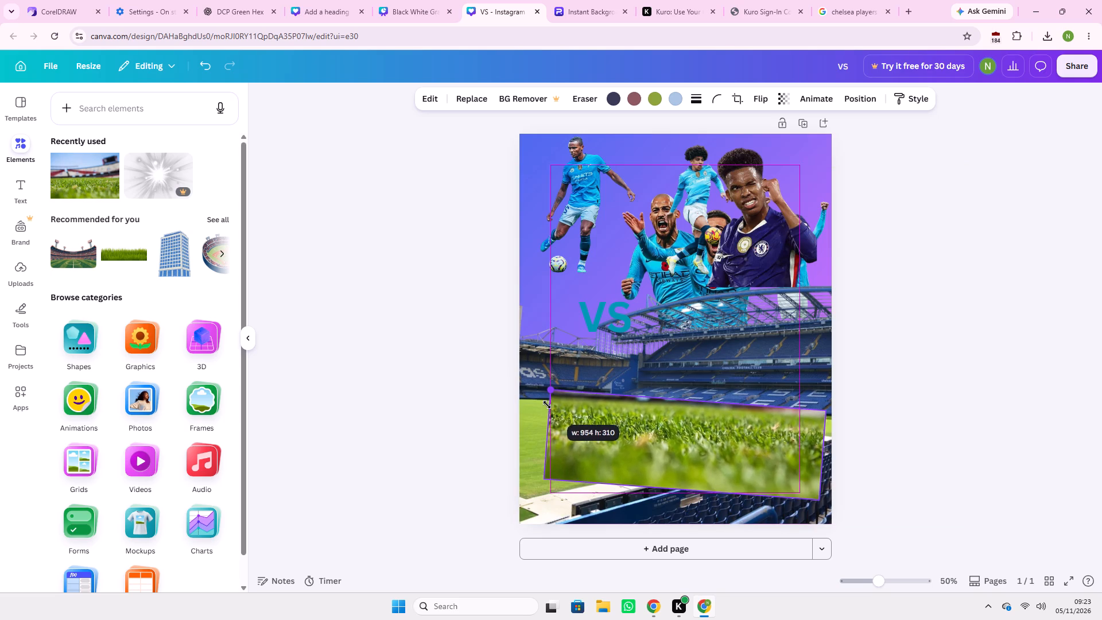
pyautogui.moveTo(547, 405); pyautogui.dragTo(546, 405)
pyautogui.moveTo(602, 420); pyautogui.dragTo(597, 426)
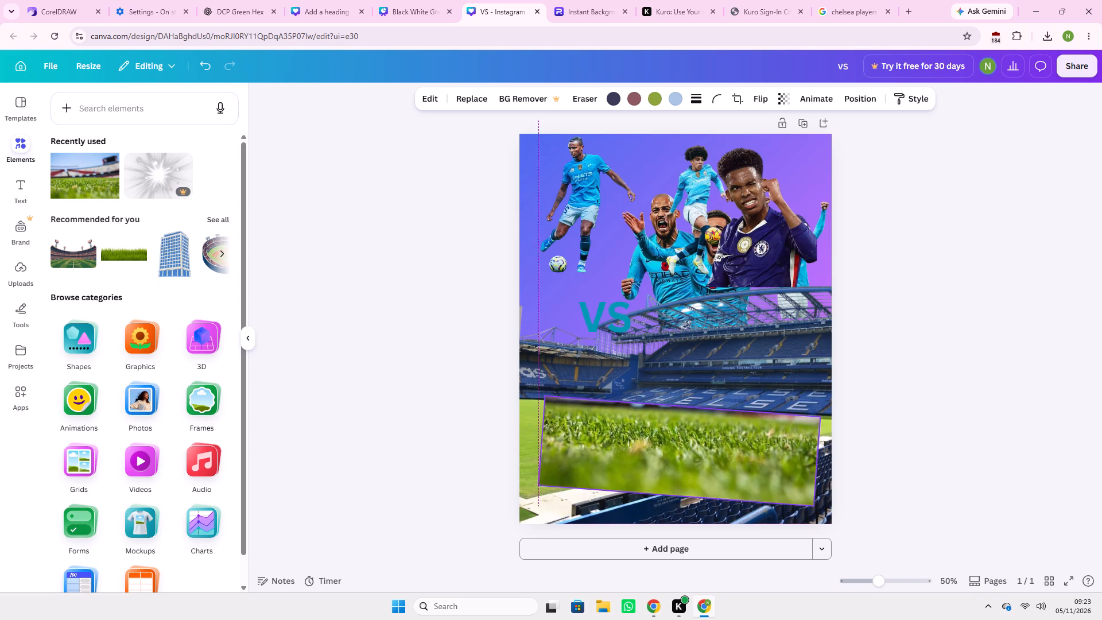
pyautogui.moveTo(597, 426); pyautogui.dragTo(611, 425)
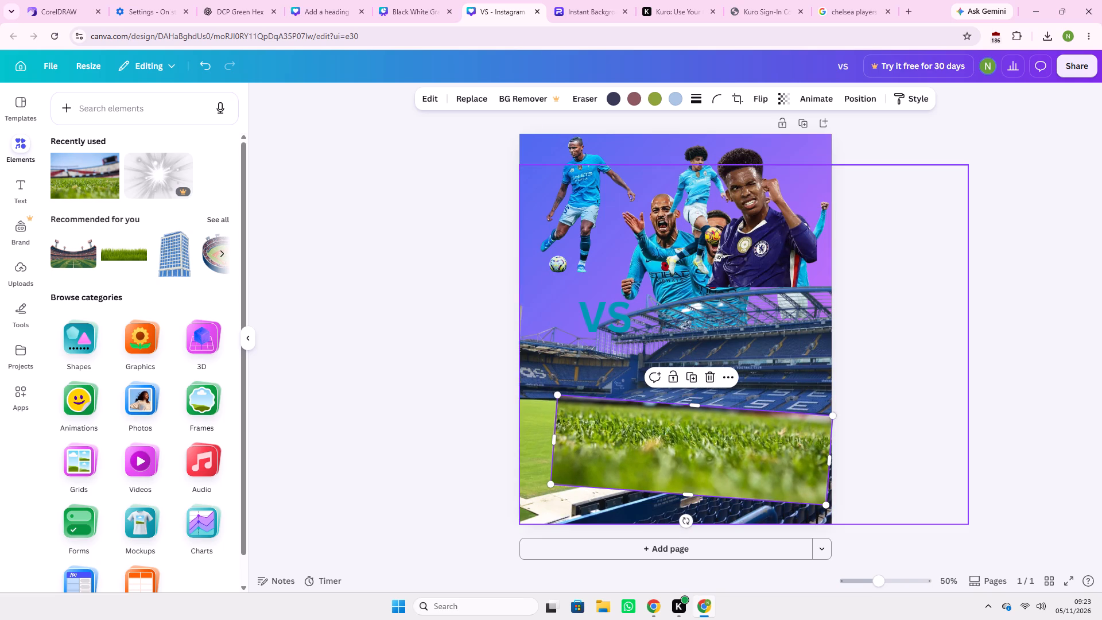
pyautogui.moveTo(553, 483); pyautogui.dragTo(524, 510)
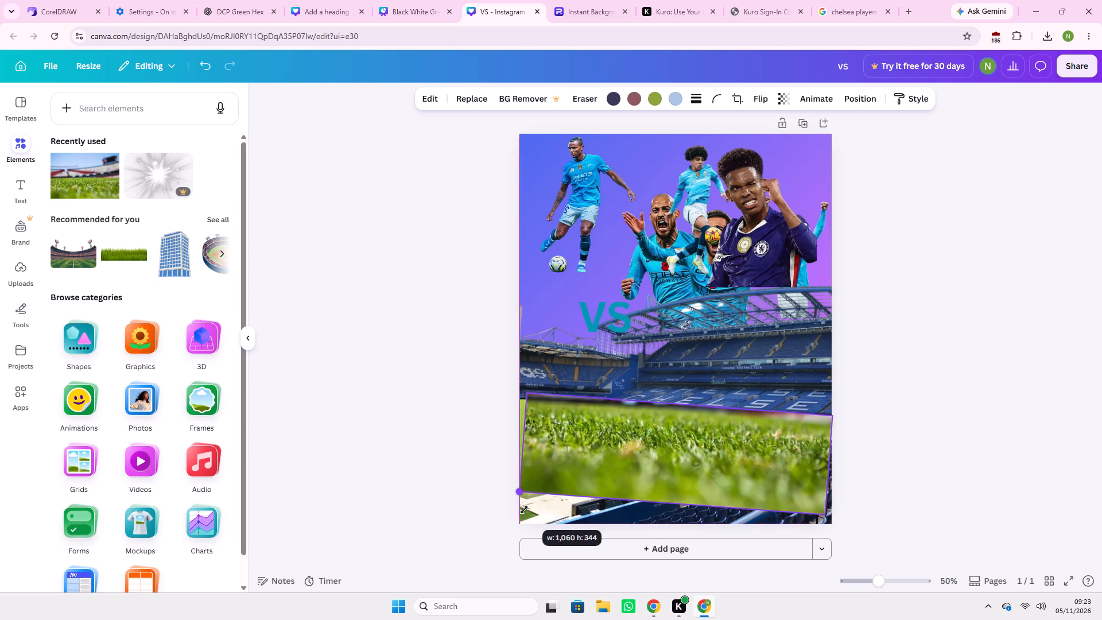
pyautogui.moveTo(524, 510); pyautogui.dragTo(455, 619)
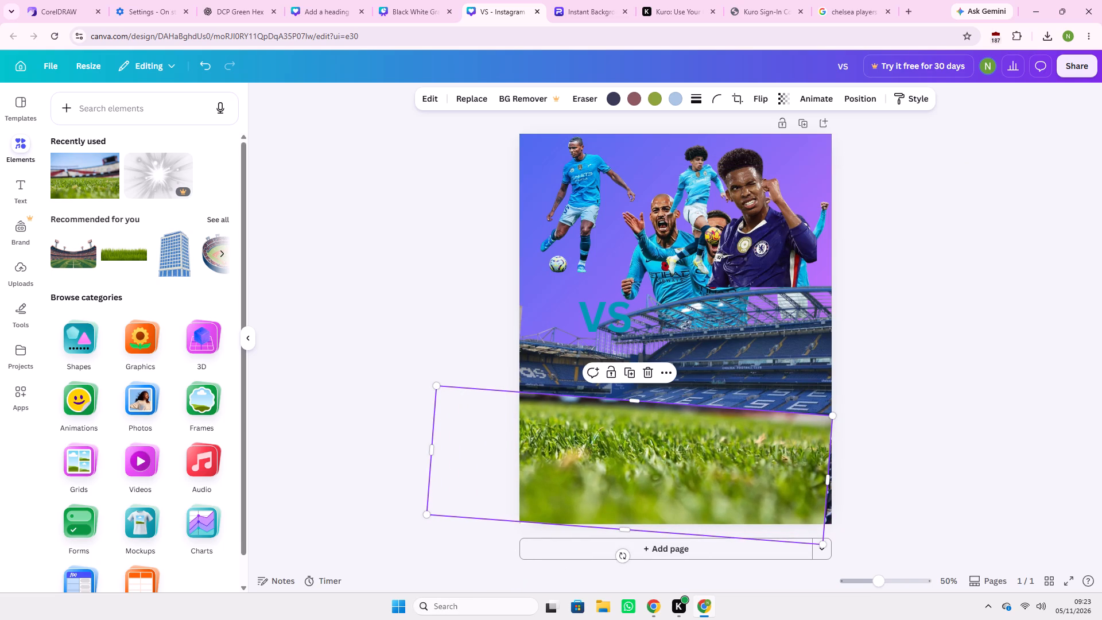
pyautogui.click(677, 460)
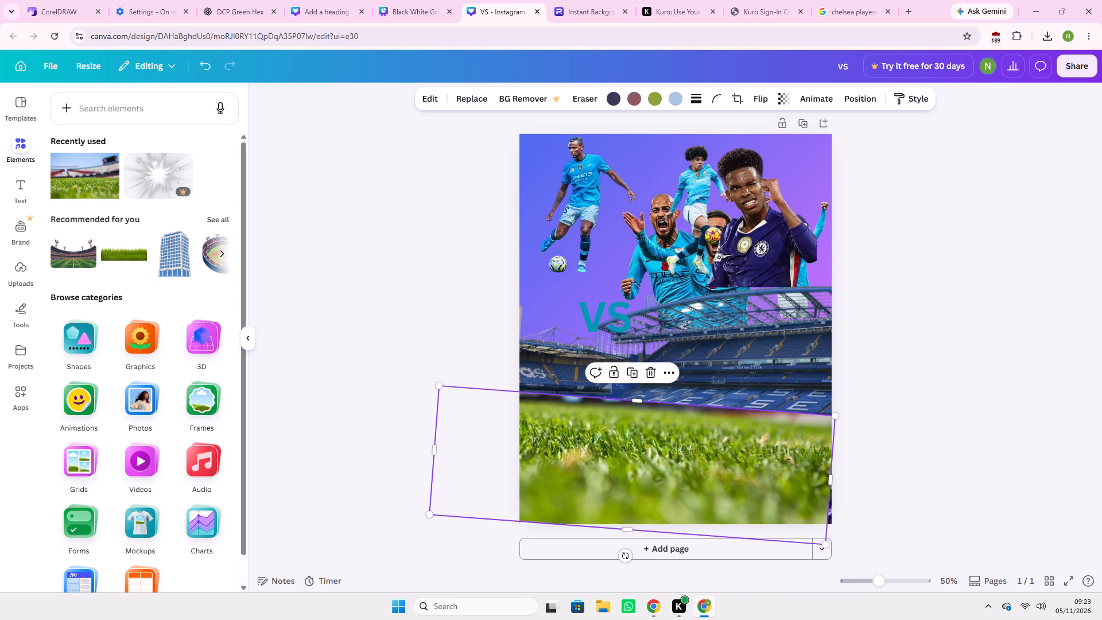
# Widen the grass strip beyond the poster's right edge to about 1,560 wide and shift it slightly down.
pyautogui.moveTo(829, 486); pyautogui.dragTo(883, 493)
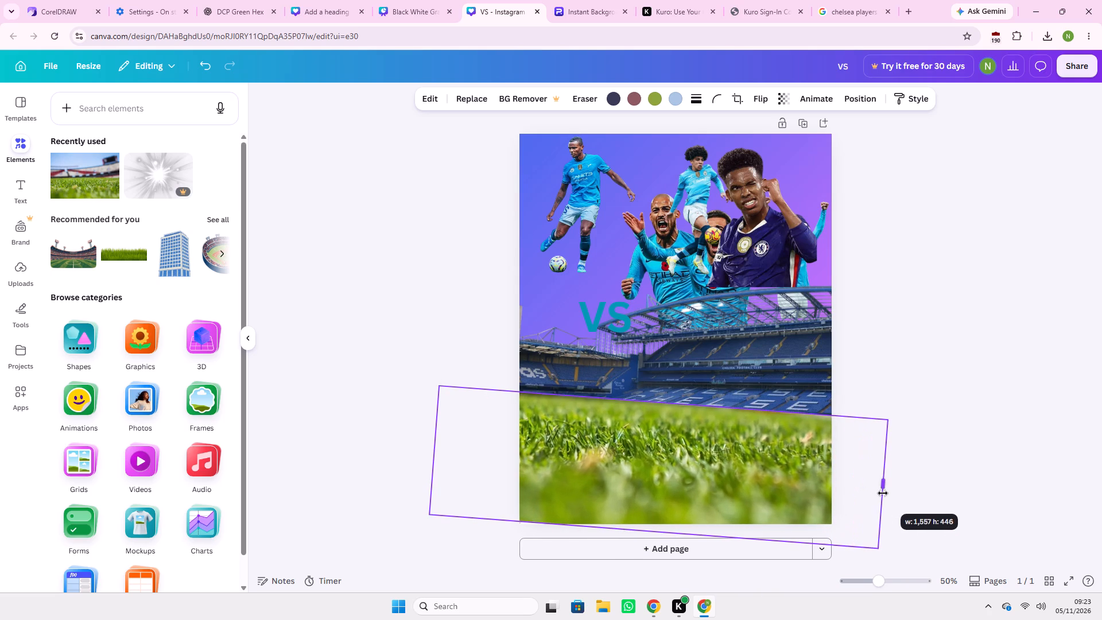
pyautogui.moveTo(883, 493); pyautogui.dragTo(884, 493)
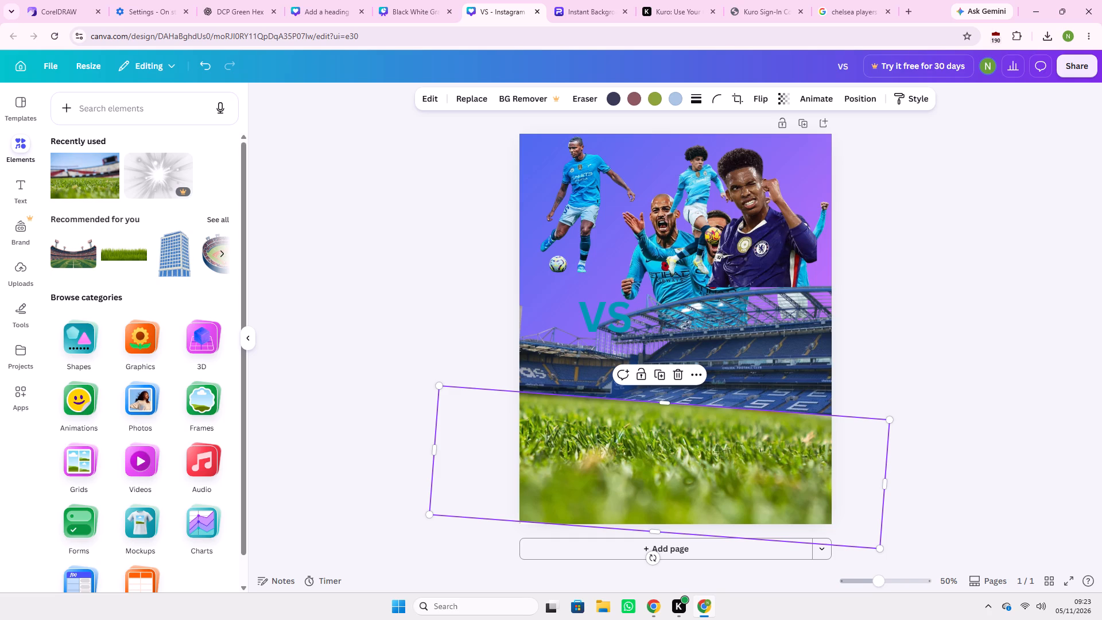
pyautogui.click(688, 437)
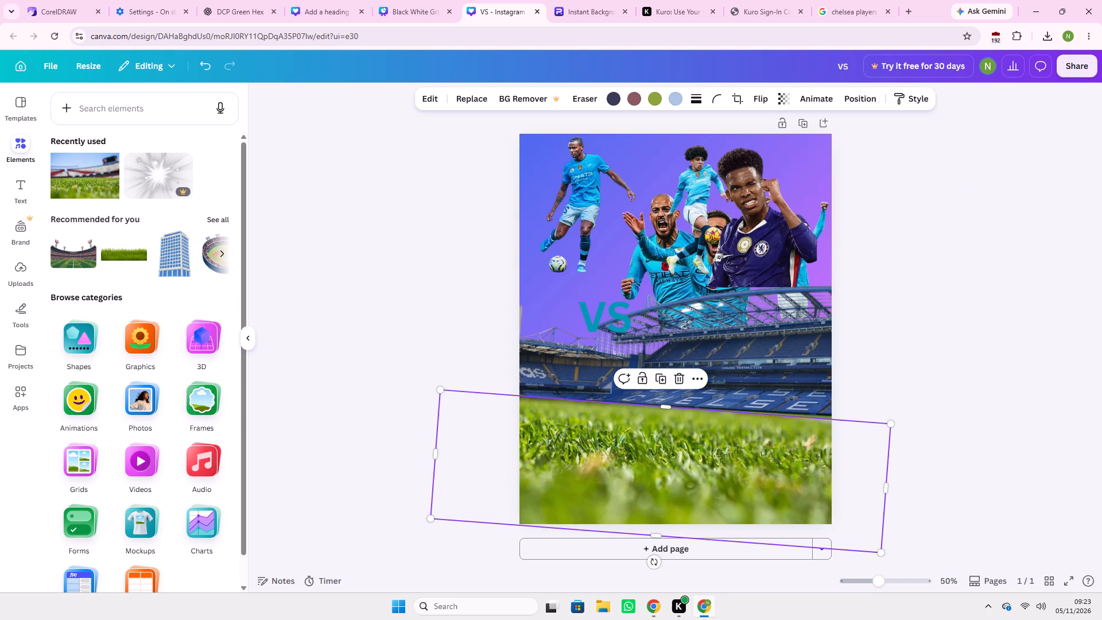
pyautogui.click(1043, 361)
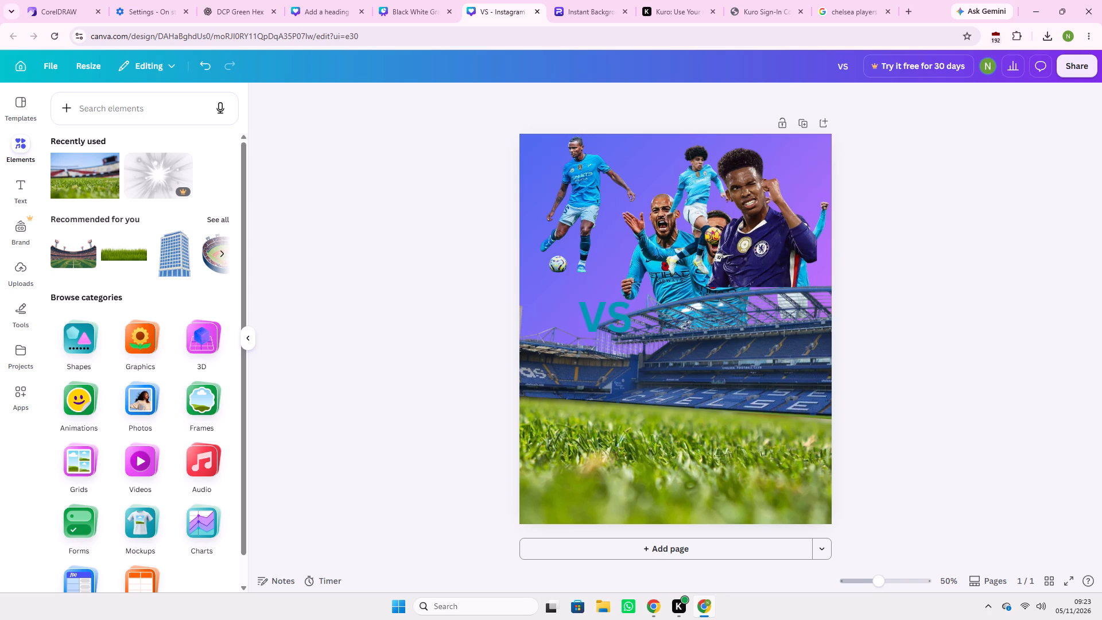
# Move the Chelsea player back to the poster's lower right and the two City players with footballs back to the lower left.
pyautogui.moveTo(756, 251); pyautogui.dragTo(769, 472)
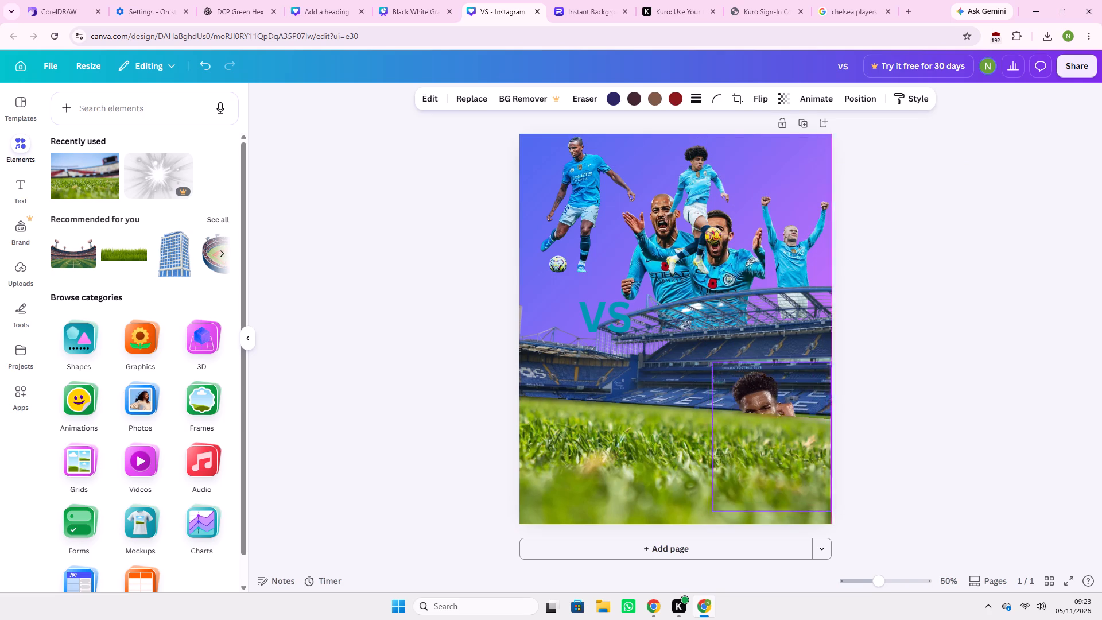
pyautogui.moveTo(769, 472); pyautogui.dragTo(769, 464)
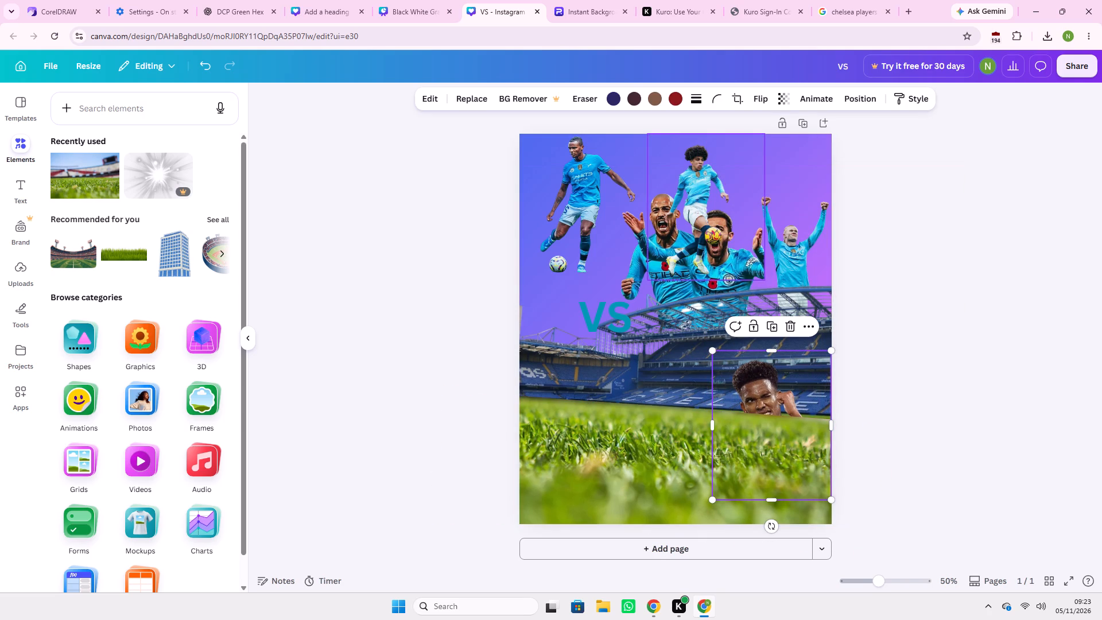
pyautogui.moveTo(700, 215); pyautogui.dragTo(602, 439)
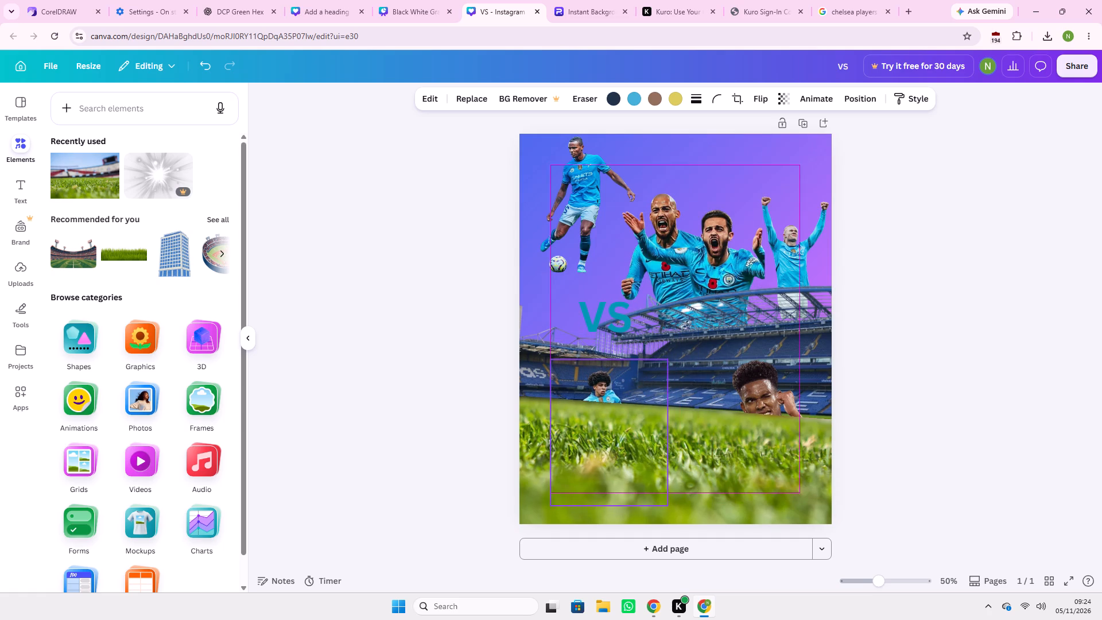
pyautogui.moveTo(583, 231); pyautogui.dragTo(566, 466)
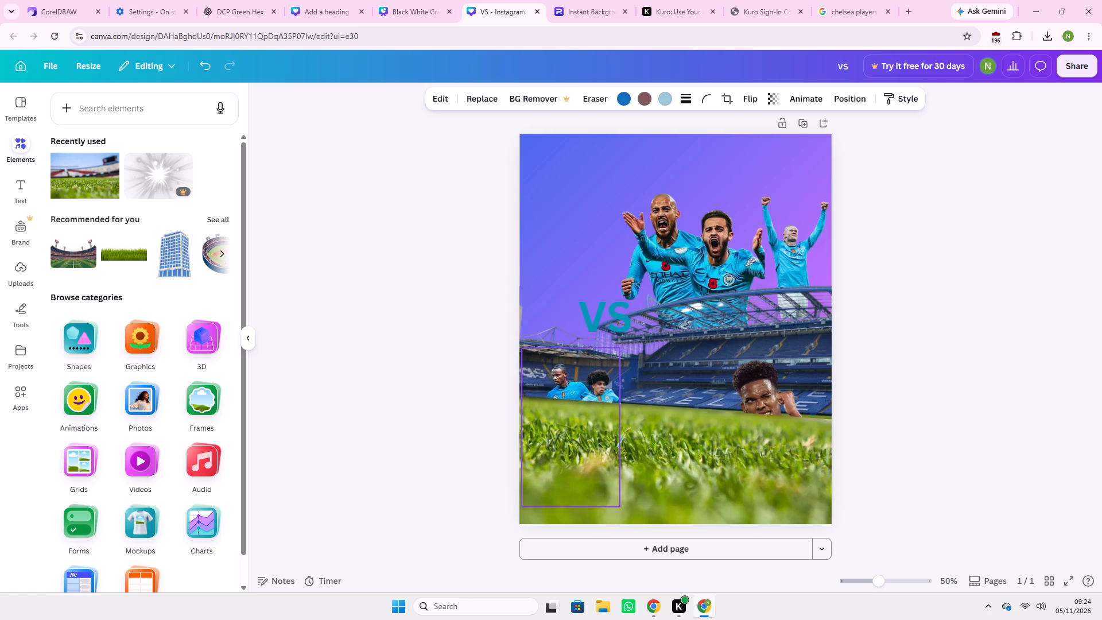
pyautogui.moveTo(566, 466); pyautogui.dragTo(559, 465)
pyautogui.moveTo(608, 389); pyautogui.dragTo(617, 394)
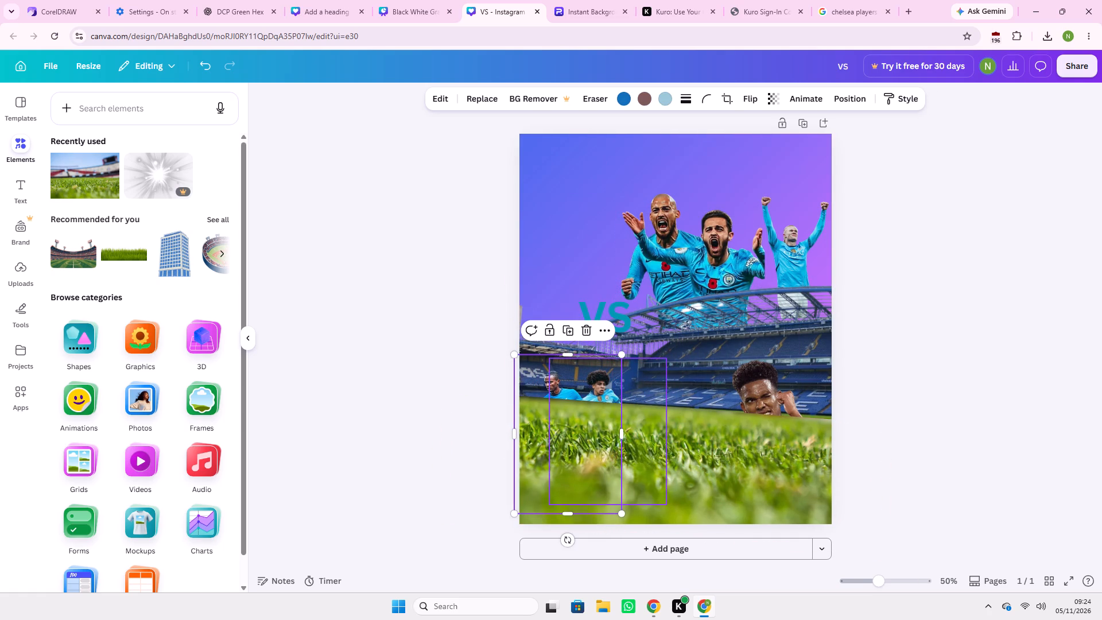
pyautogui.moveTo(604, 393); pyautogui.dragTo(584, 416)
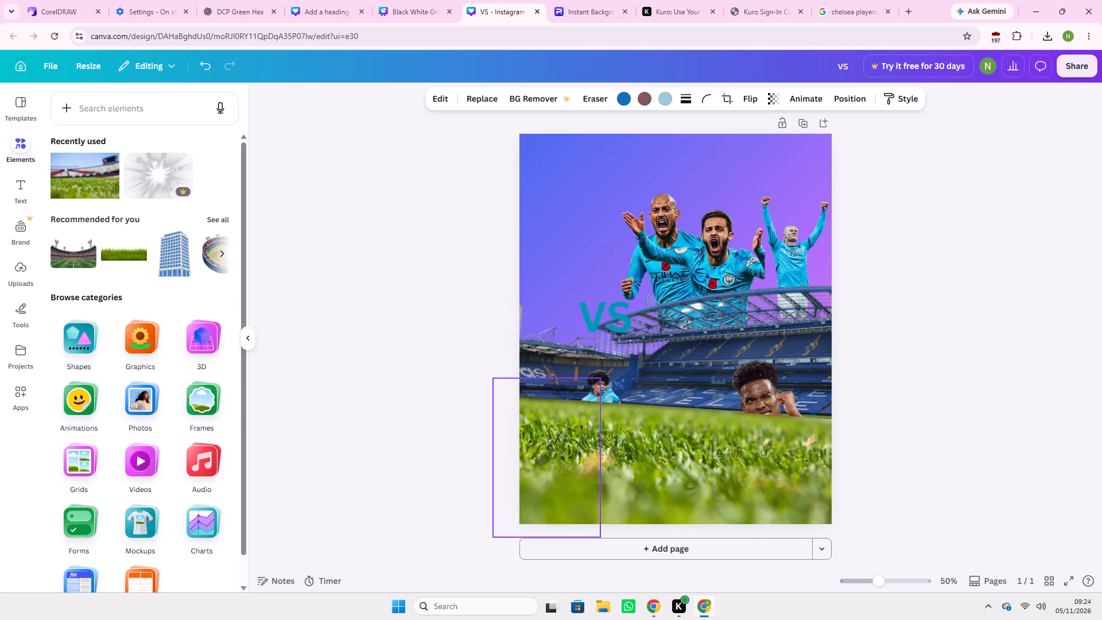
pyautogui.moveTo(584, 416); pyautogui.dragTo(586, 411)
pyautogui.moveTo(608, 389); pyautogui.dragTo(639, 395)
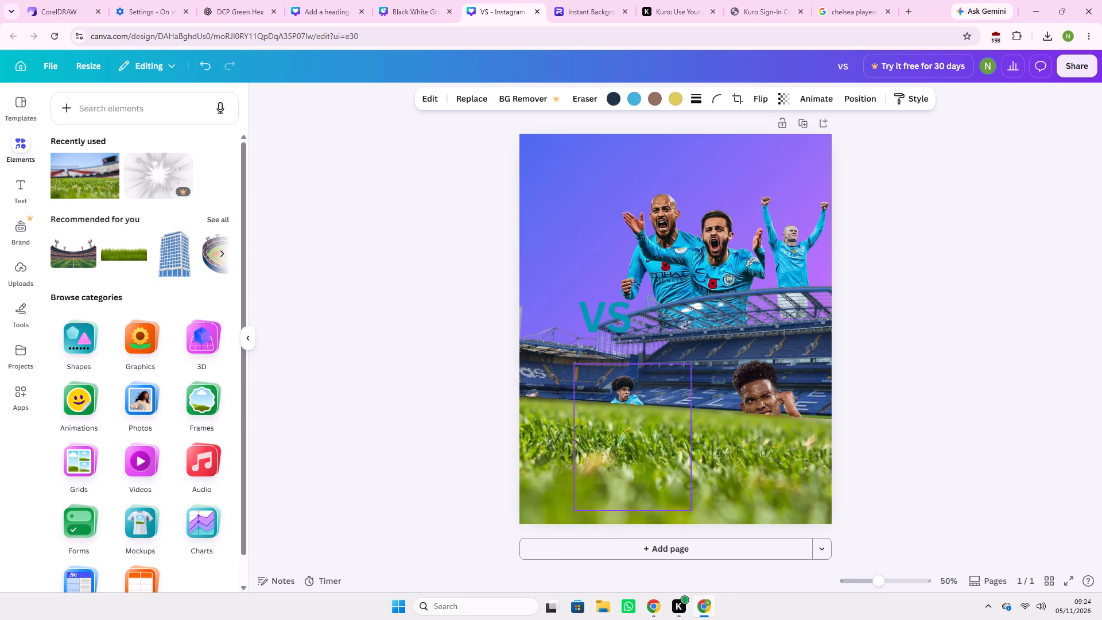
pyautogui.moveTo(639, 395); pyautogui.dragTo(639, 400)
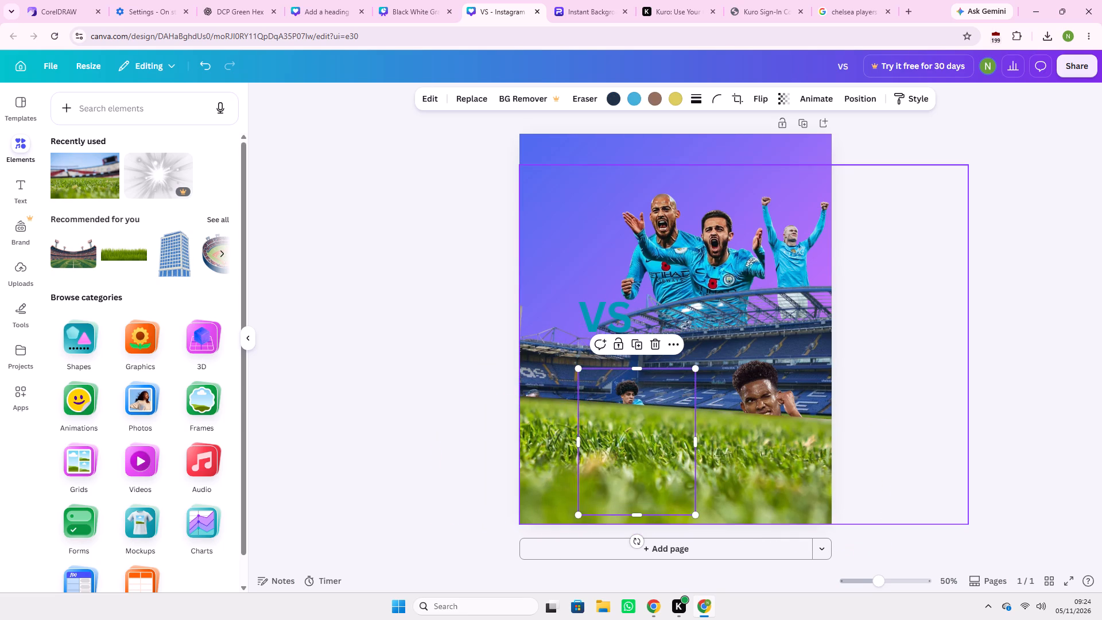
# Reorder the layers so the grass strip sits directly above the stadium image and behind the three front players.
pyautogui.rightClick(692, 355)
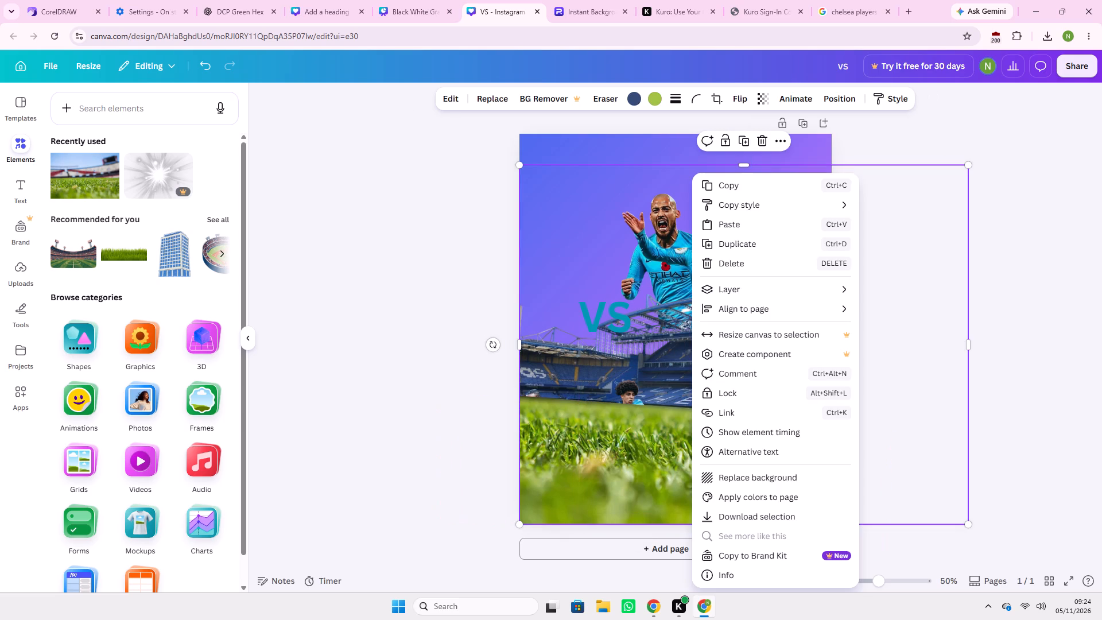
pyautogui.click(740, 292)
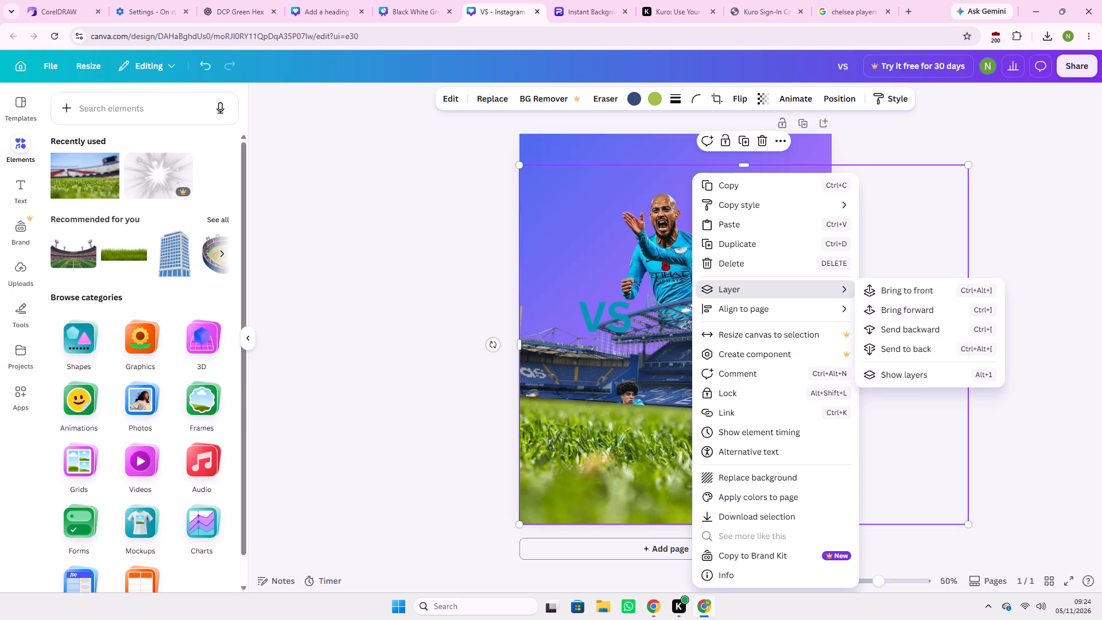
pyautogui.click(747, 294)
pyautogui.click(903, 378)
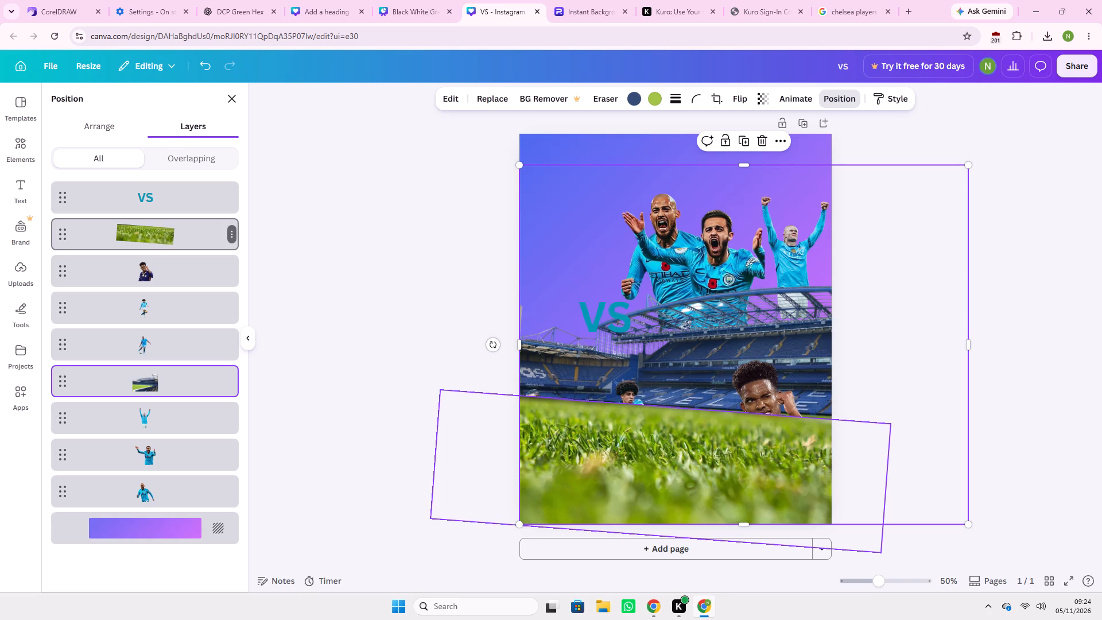
pyautogui.moveTo(160, 243); pyautogui.dragTo(160, 356)
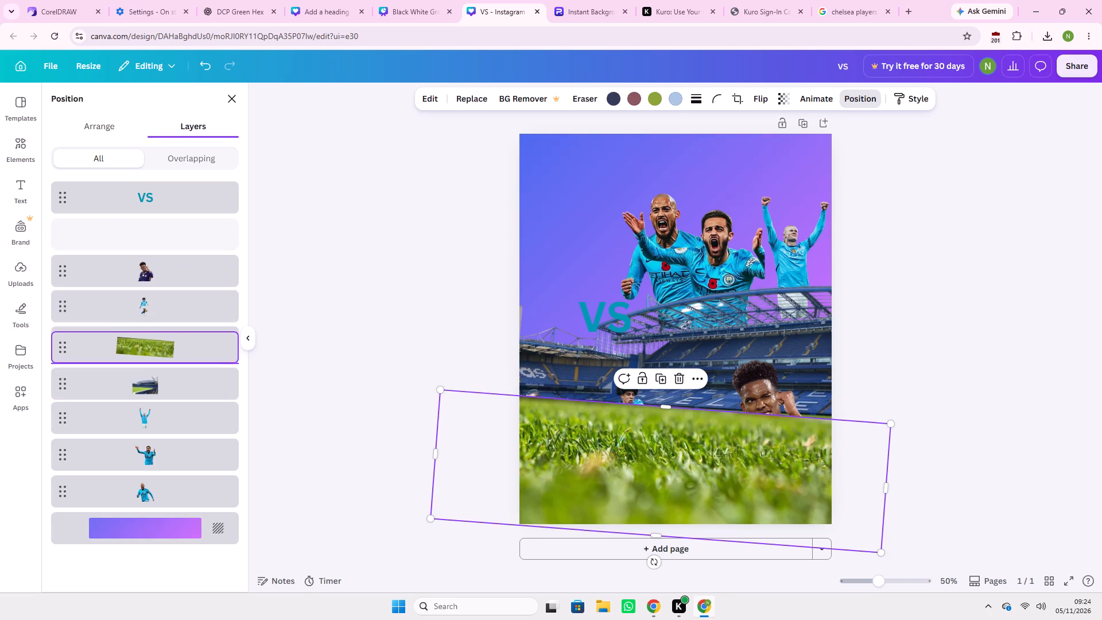
pyautogui.moveTo(160, 356); pyautogui.dragTo(160, 370)
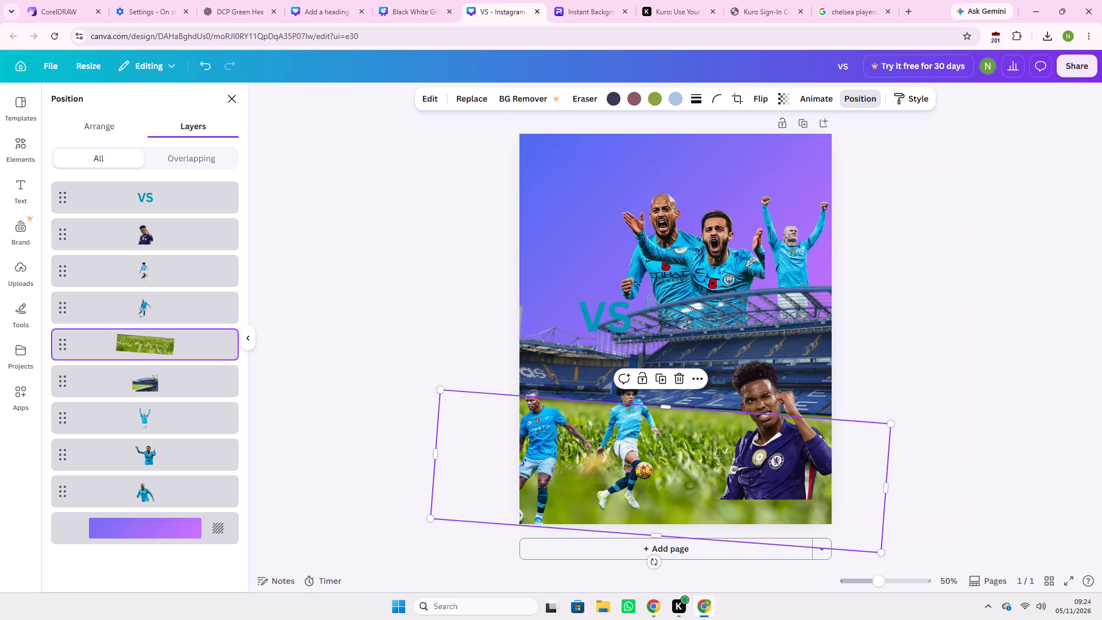
pyautogui.click(944, 354)
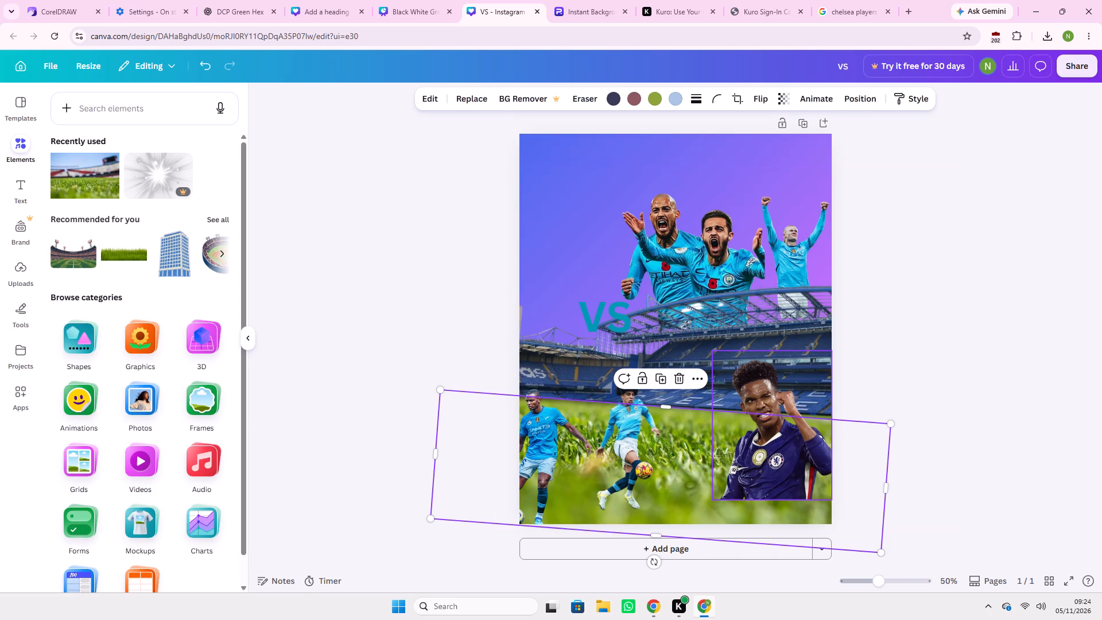
# Shift the grass strip slightly down behind the front players.
pyautogui.click(791, 449)
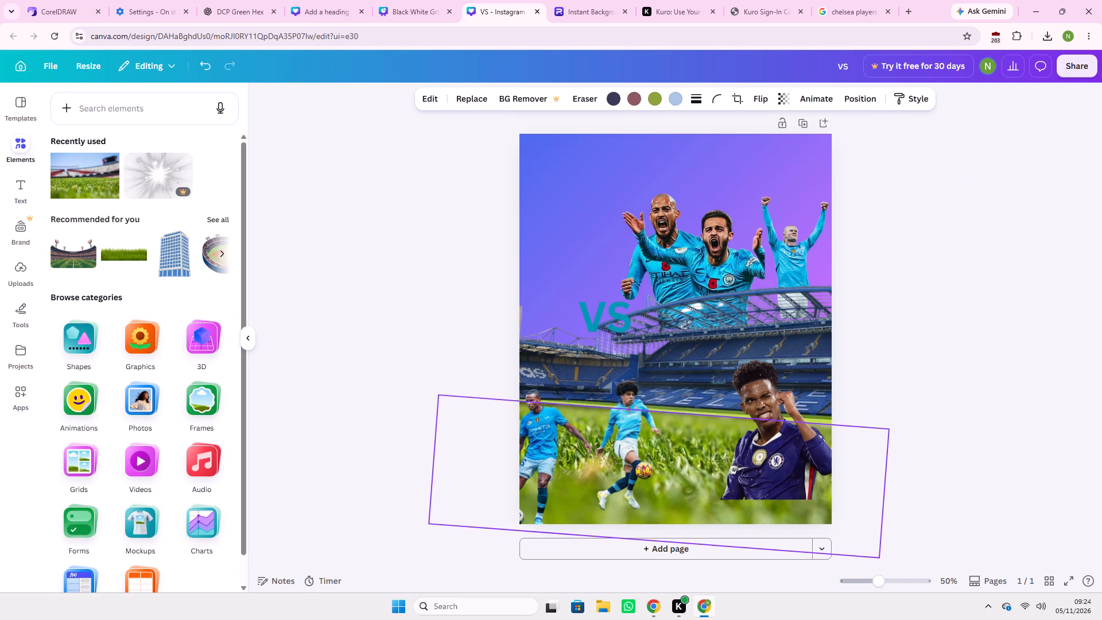
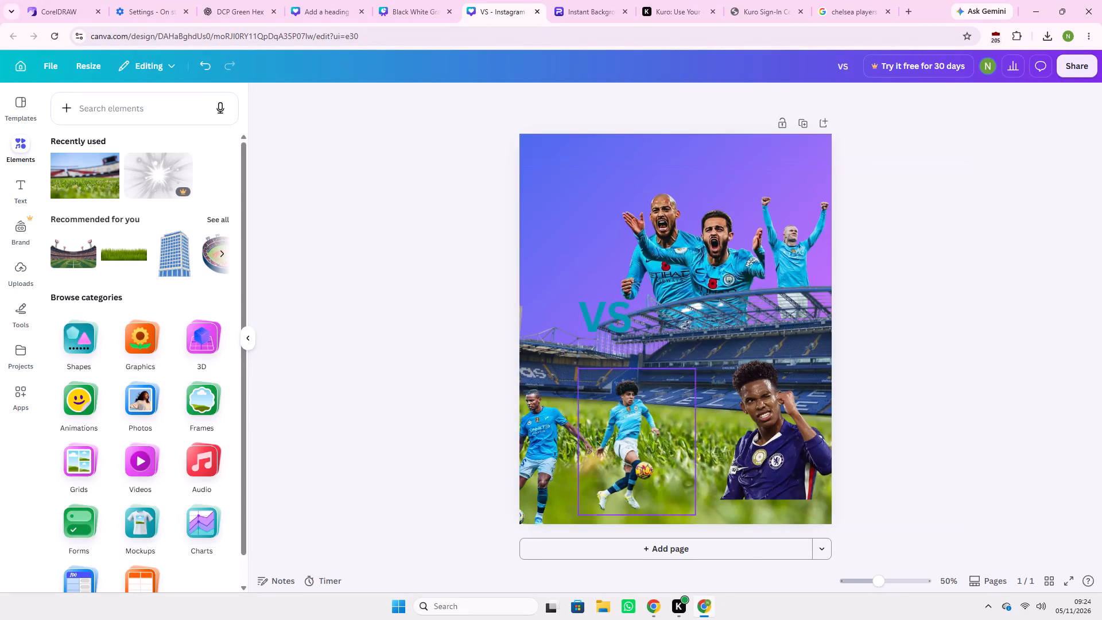
# Shift the Chelsea player slightly left and down in the poster's lower right corner.
pyautogui.moveTo(761, 433); pyautogui.dragTo(752, 434)
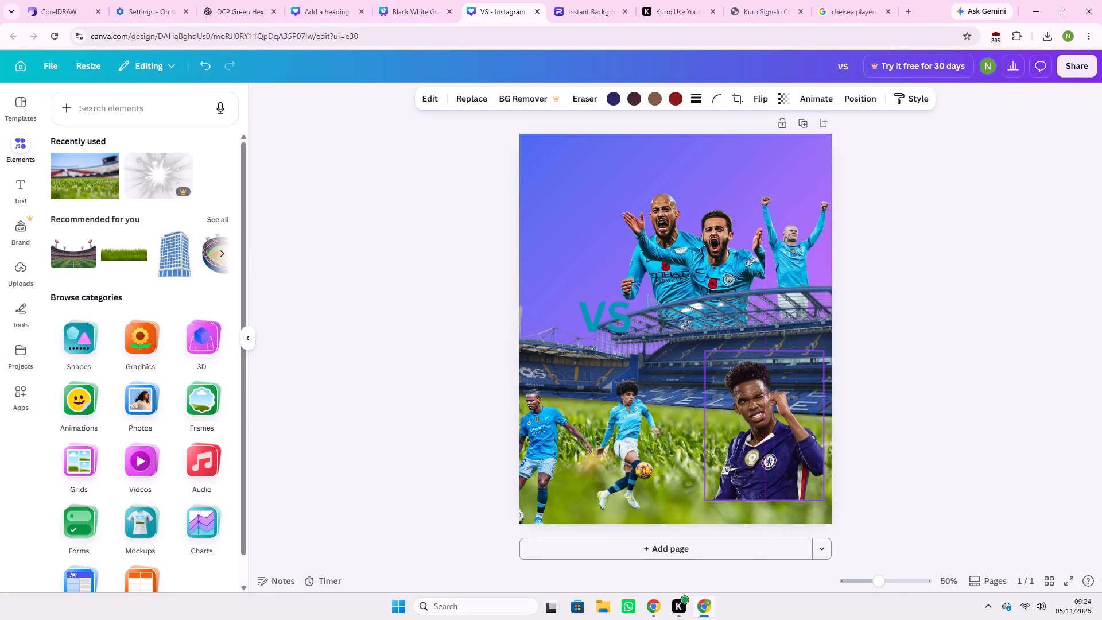
pyautogui.moveTo(752, 434); pyautogui.dragTo(752, 447)
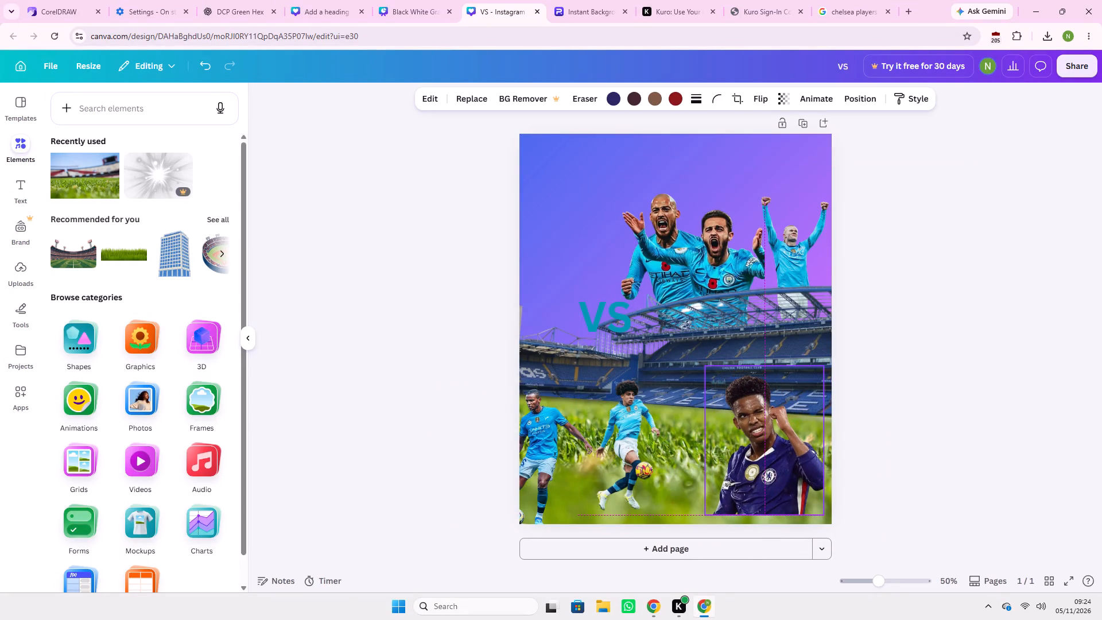
pyautogui.moveTo(752, 447); pyautogui.dragTo(755, 445)
pyautogui.moveTo(755, 445); pyautogui.dragTo(755, 444)
# Shift the two City players with footballs to the right so both stand fully inside the poster on the grass.
pyautogui.moveTo(640, 435); pyautogui.dragTo(657, 436)
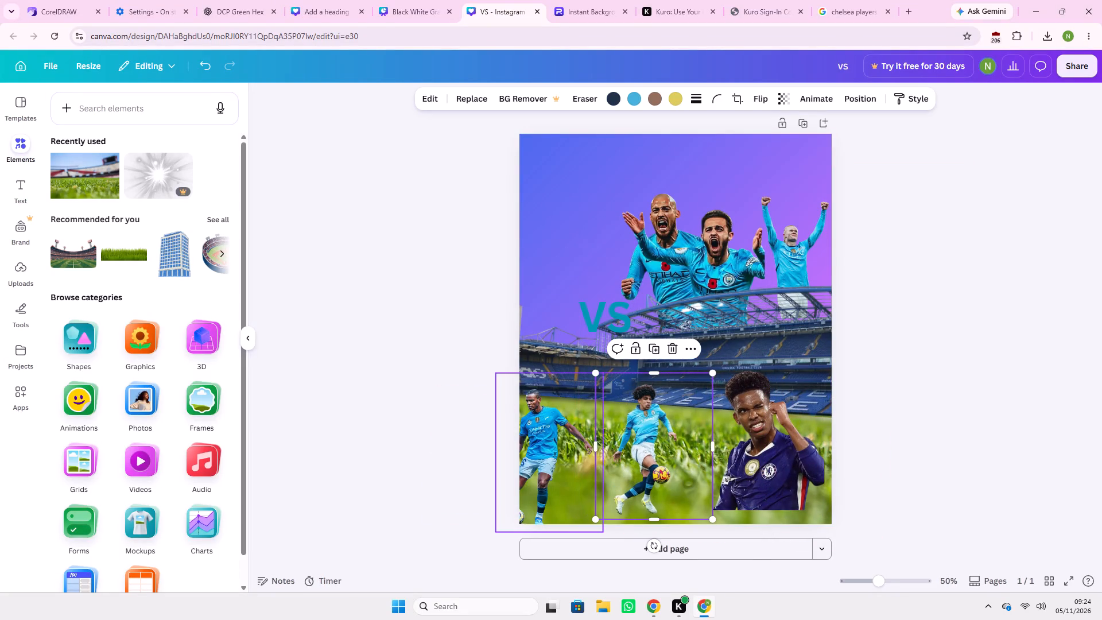
pyautogui.moveTo(546, 435); pyautogui.dragTo(568, 435)
pyautogui.moveTo(568, 435); pyautogui.dragTo(575, 433)
pyautogui.moveTo(579, 433); pyautogui.dragTo(591, 427)
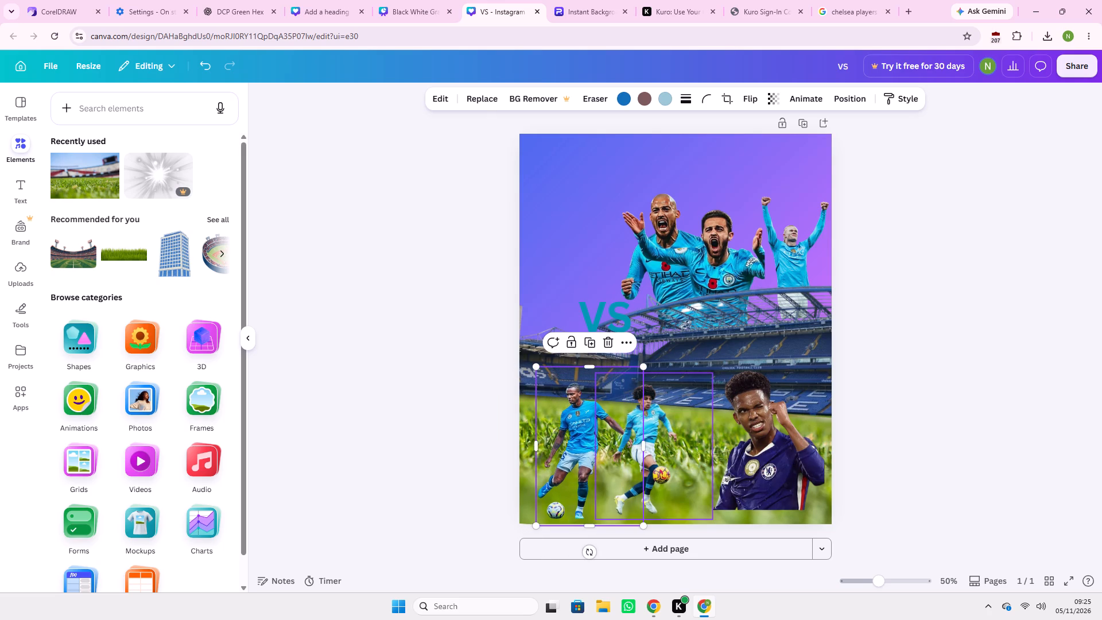
pyautogui.click(1018, 349)
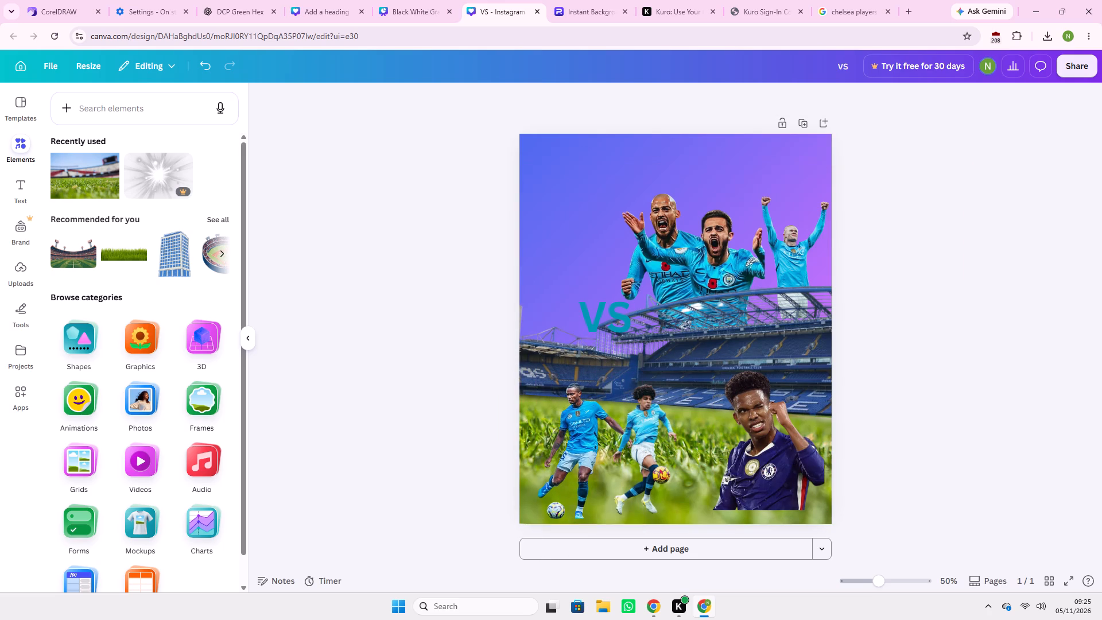
# Move the VS text down onto the grass, between the City player with the orange ball and the Chelsea player.
pyautogui.moveTo(605, 321); pyautogui.dragTo(705, 458)
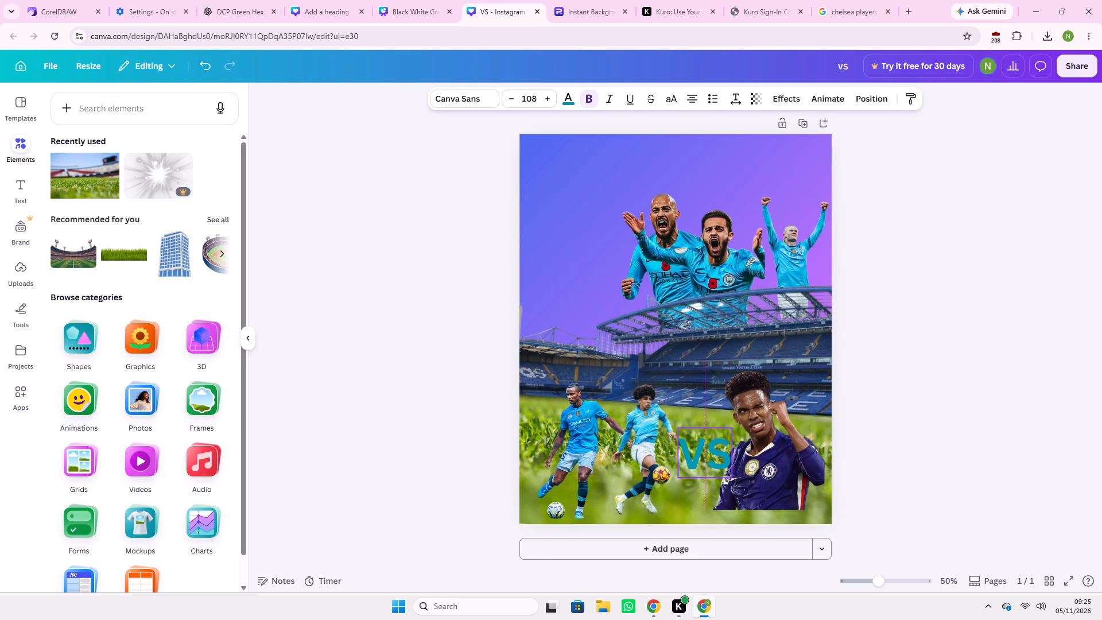
pyautogui.moveTo(705, 458); pyautogui.dragTo(699, 462)
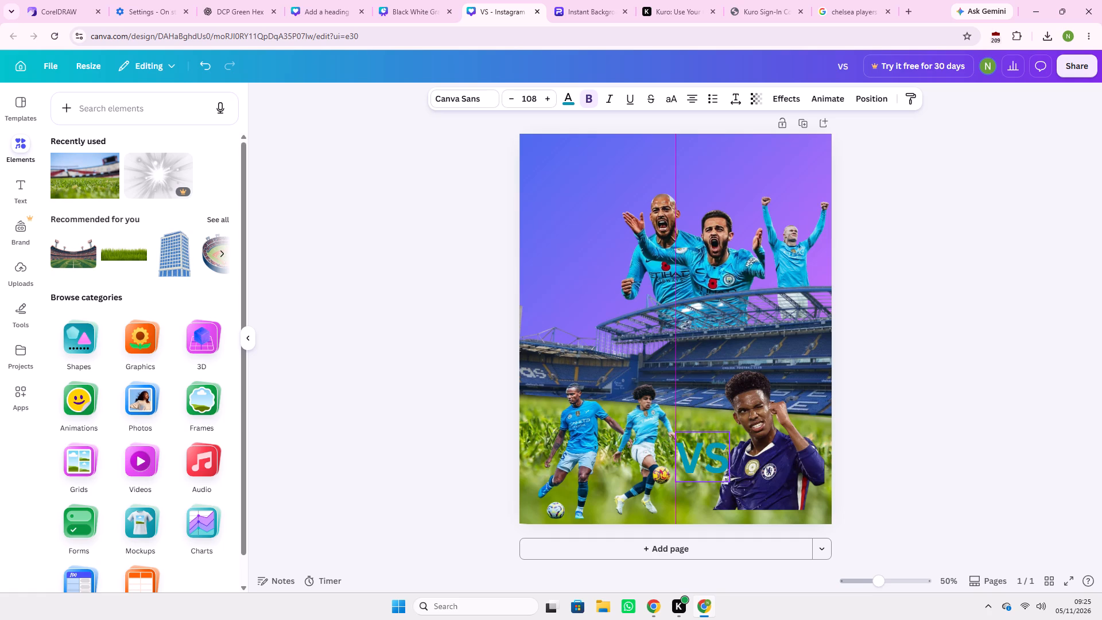
pyautogui.moveTo(699, 462); pyautogui.dragTo(697, 462)
# Recolour only the letter S of the VS text to the default solid dark blue.
pyautogui.click(712, 464)
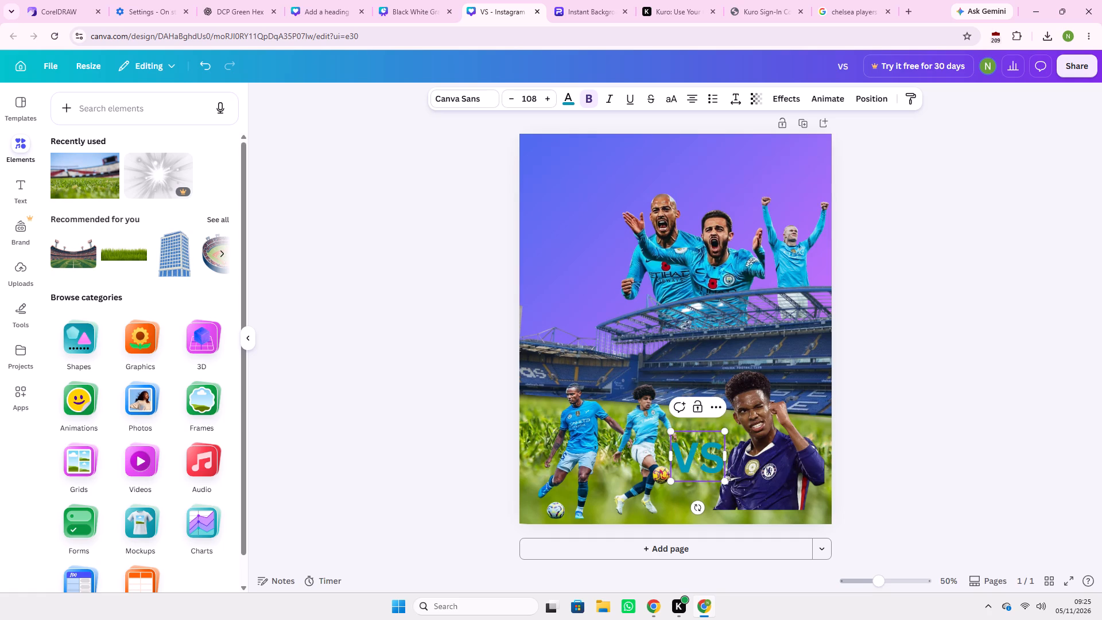
pyautogui.moveTo(719, 470); pyautogui.dragTo(708, 468)
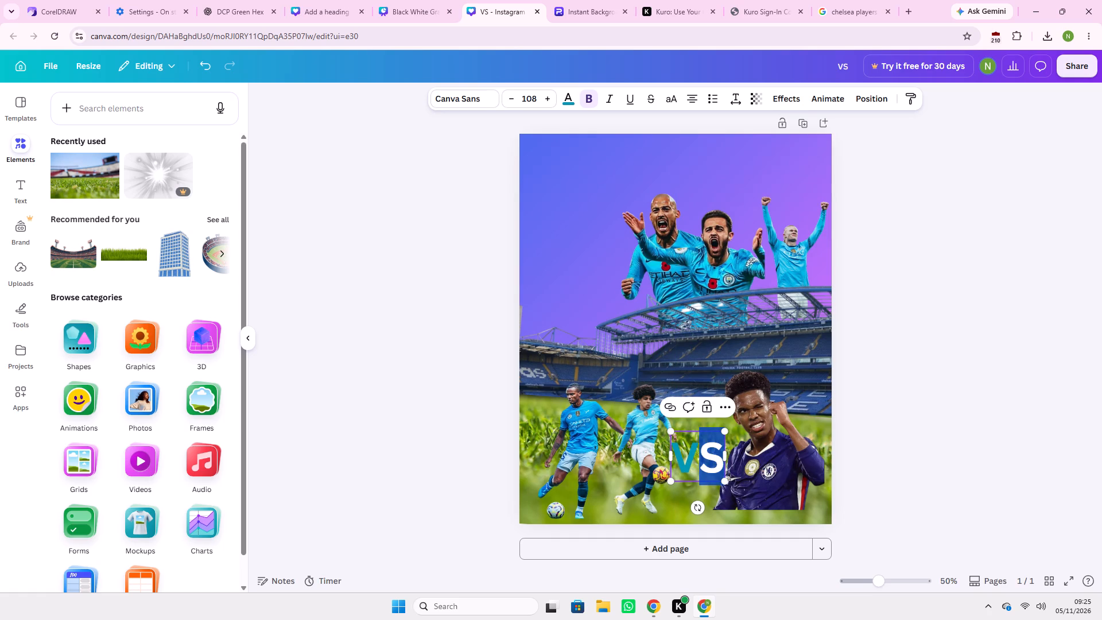
pyautogui.click(574, 104)
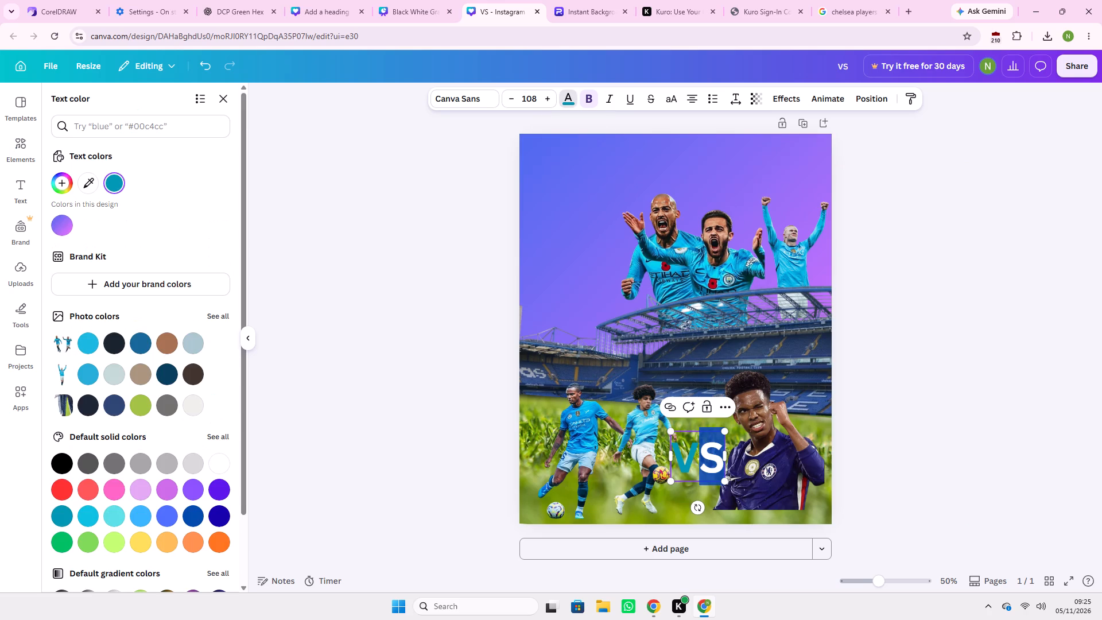
pyautogui.click(214, 520)
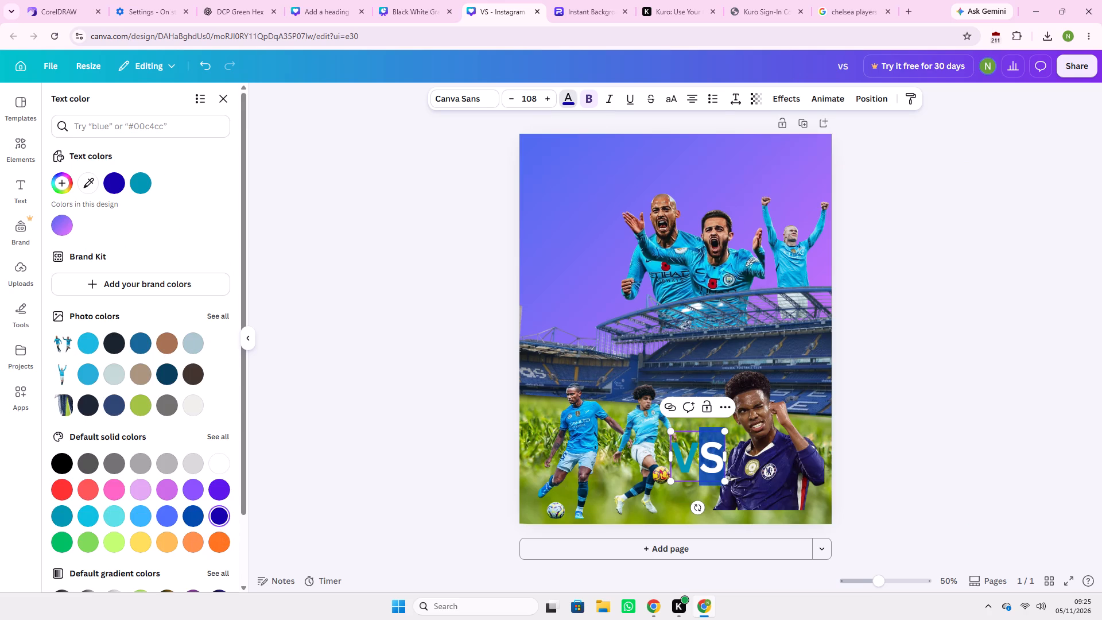
pyautogui.click(1023, 344)
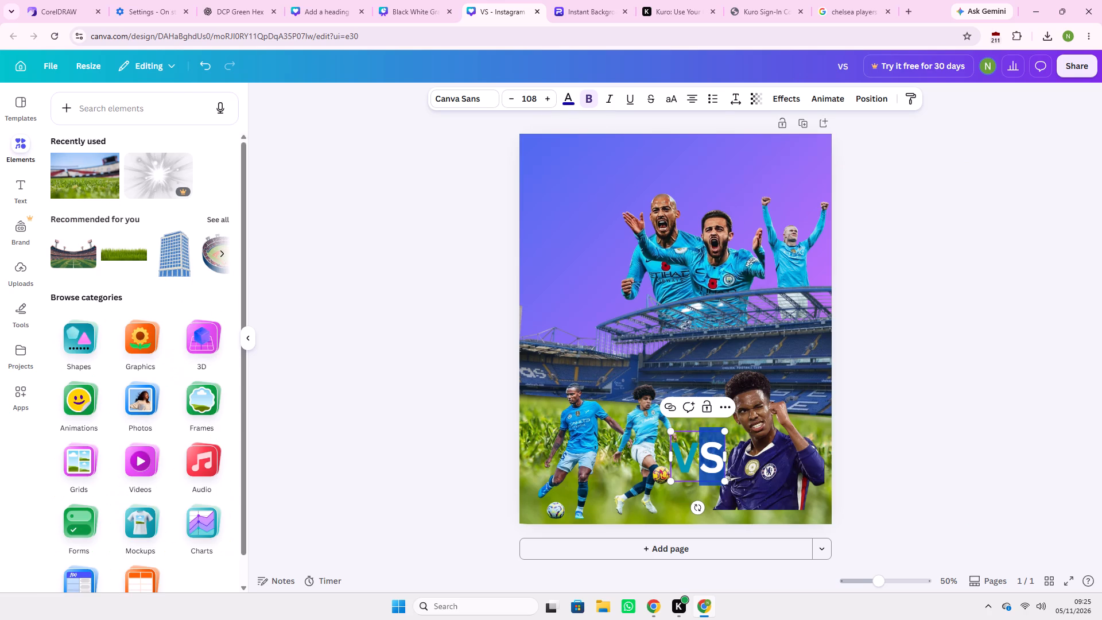
pyautogui.click(918, 377)
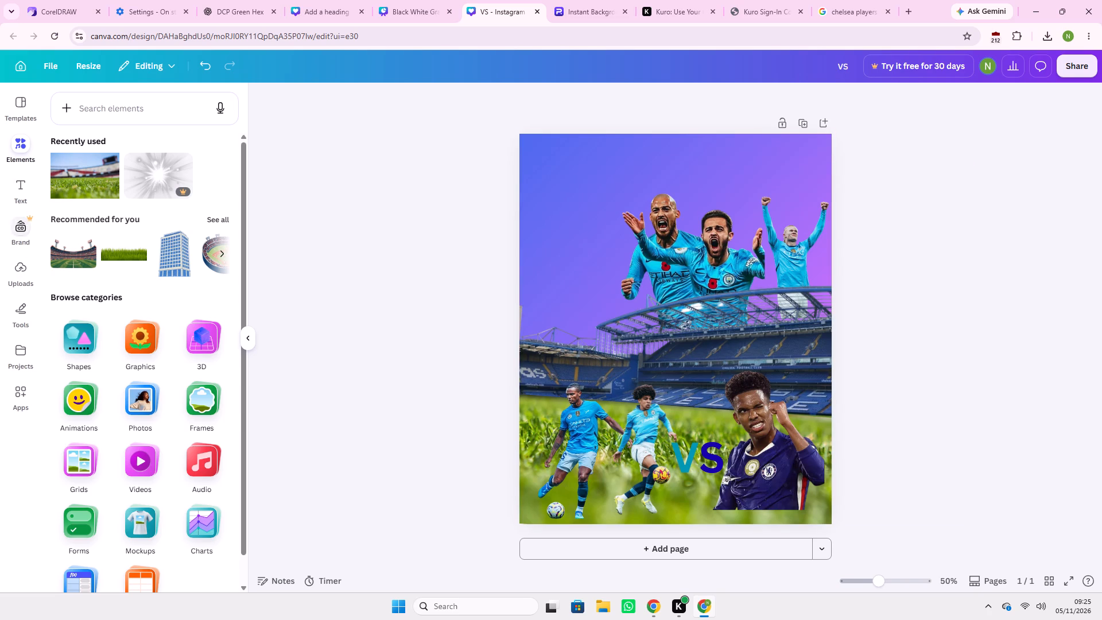
# Add a default heading, place it across the top of the poster above the players, and open its text for editing.
pyautogui.click(24, 186)
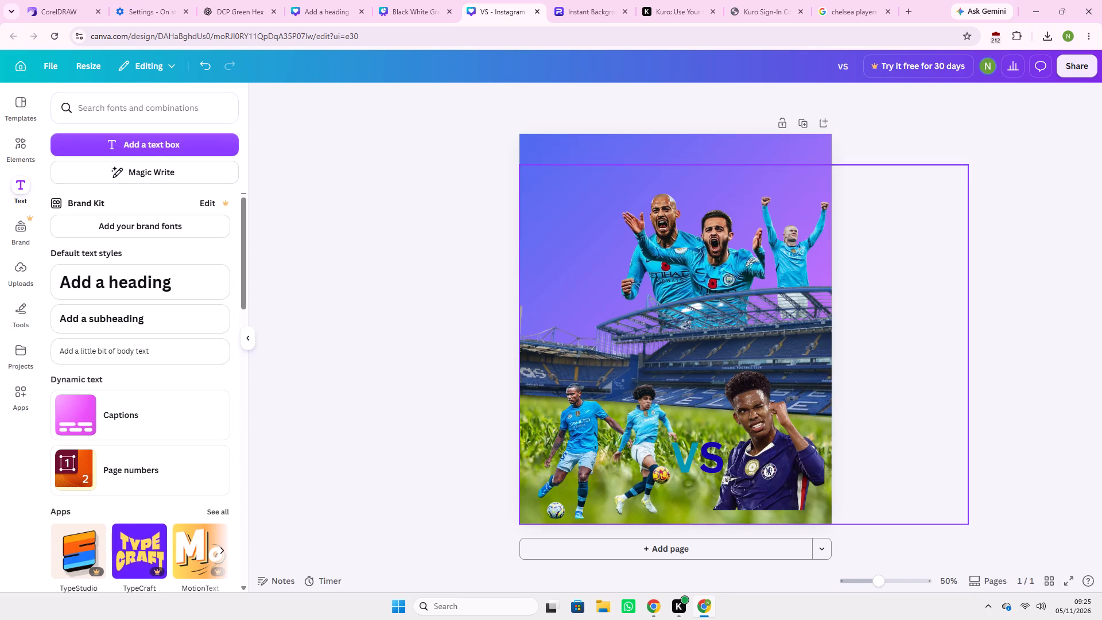
pyautogui.click(145, 284)
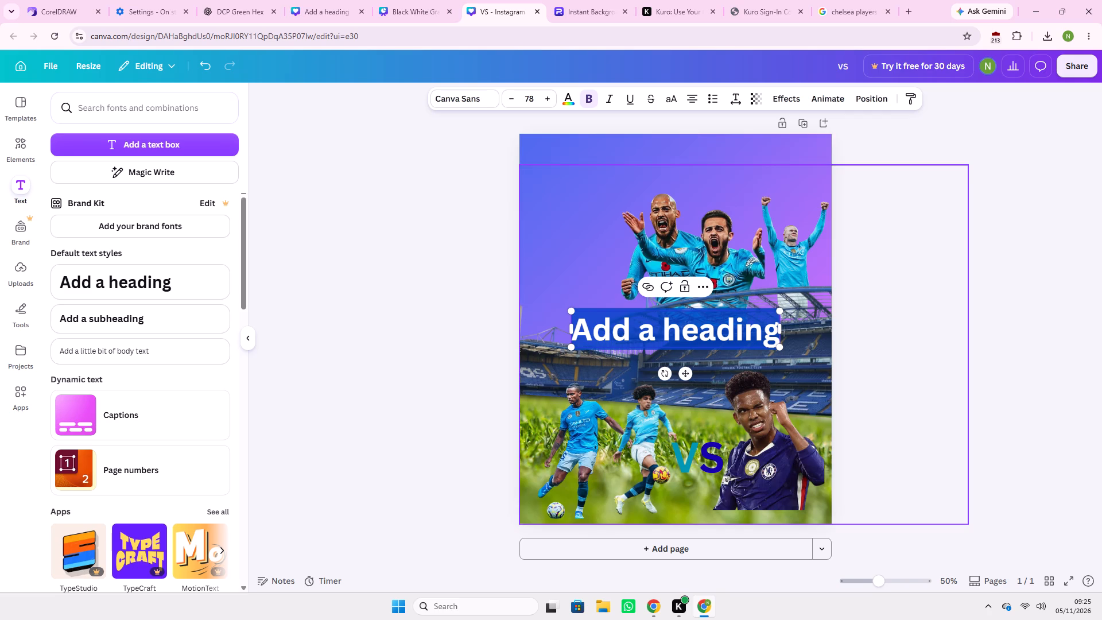
pyautogui.moveTo(685, 377); pyautogui.dragTo(685, 333)
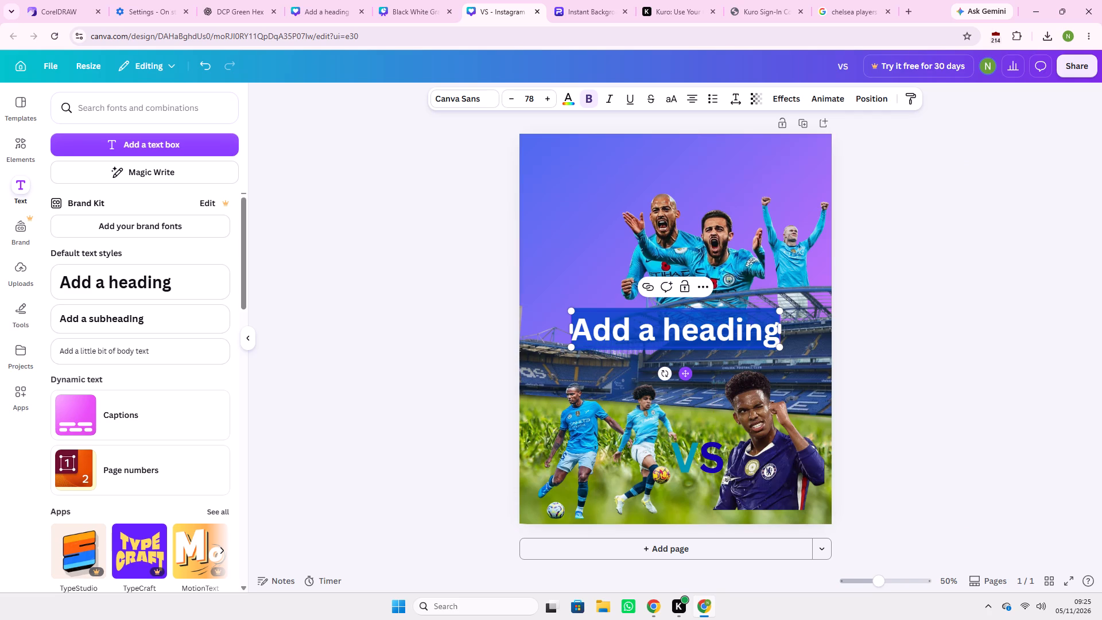
pyautogui.moveTo(685, 333); pyautogui.dragTo(672, 214)
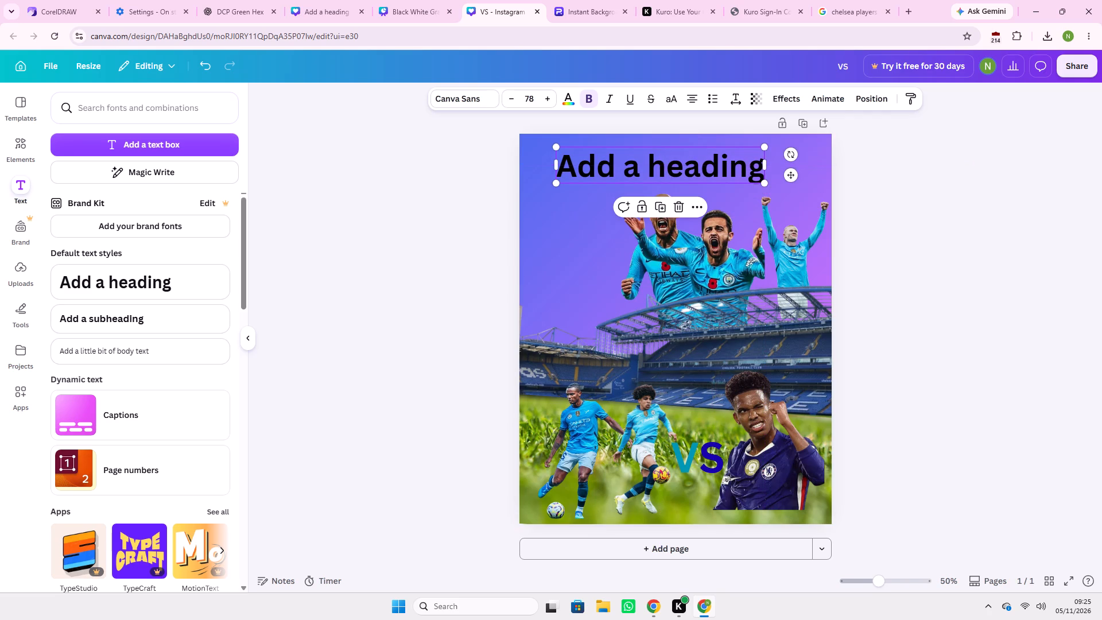
pyautogui.click(680, 162)
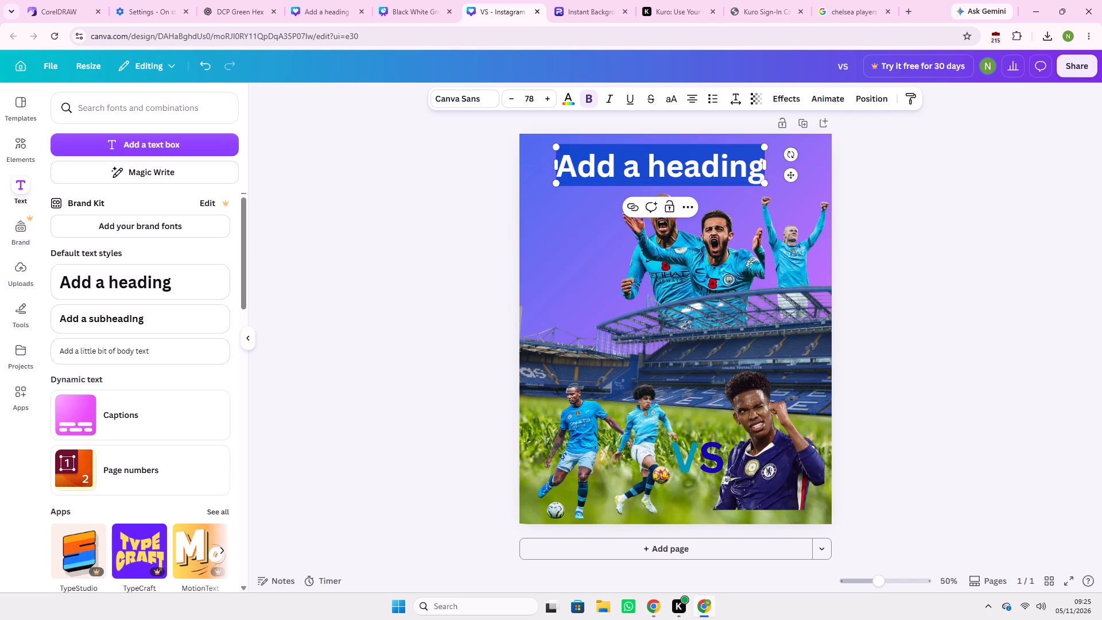
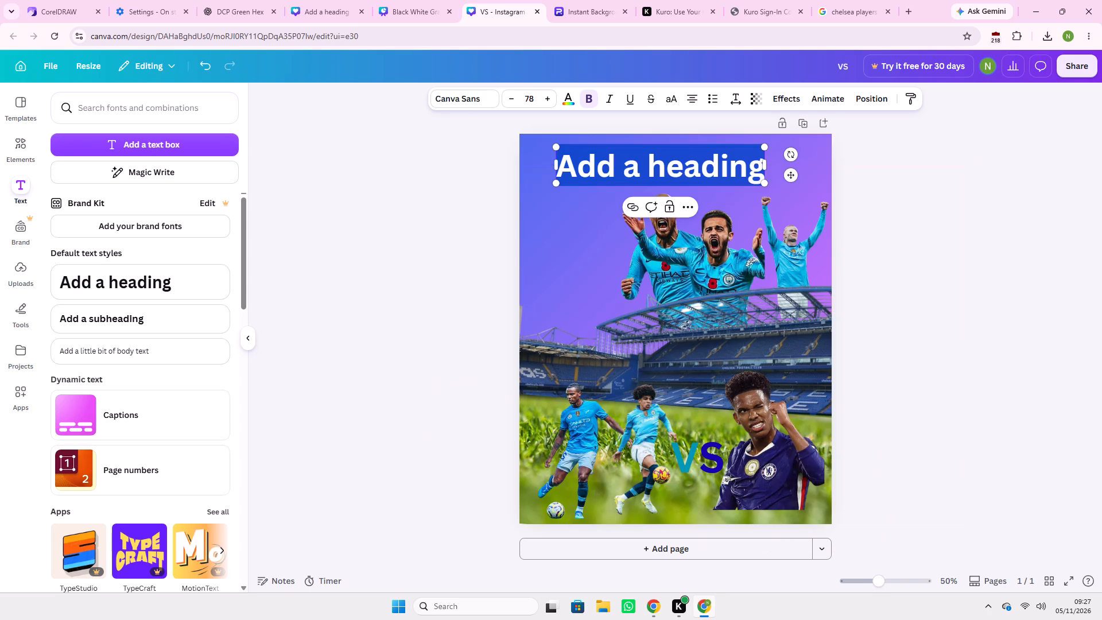
# Replace the placeholder heading text at the top of the poster with "MAN CITY VS CHELSEA".
pyautogui.click(26, 191)
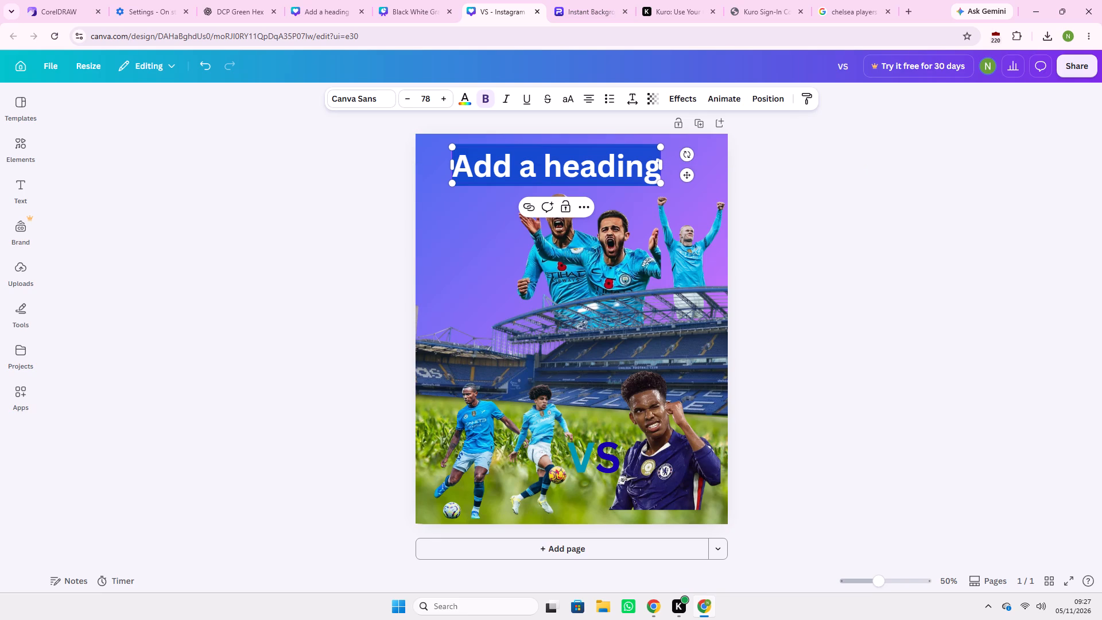
pyautogui.hotkey('shift', 'm')
pyautogui.write('ma')
pyautogui.click(525, 180)
pyautogui.moveTo(659, 169); pyautogui.dragTo(637, 169)
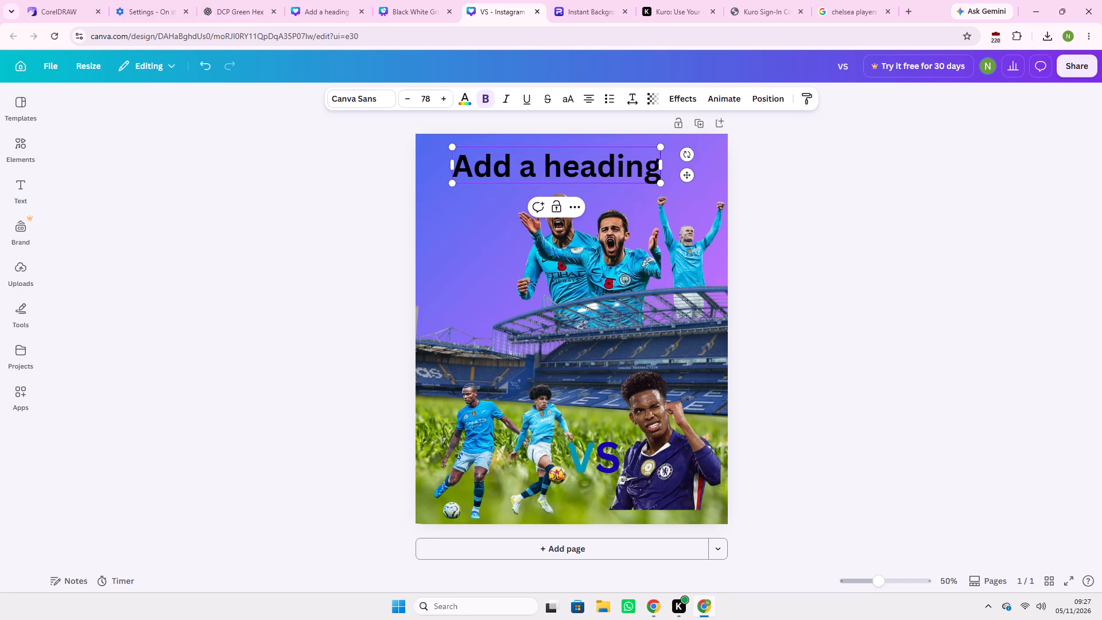
pyautogui.moveTo(637, 169); pyautogui.dragTo(440, 164)
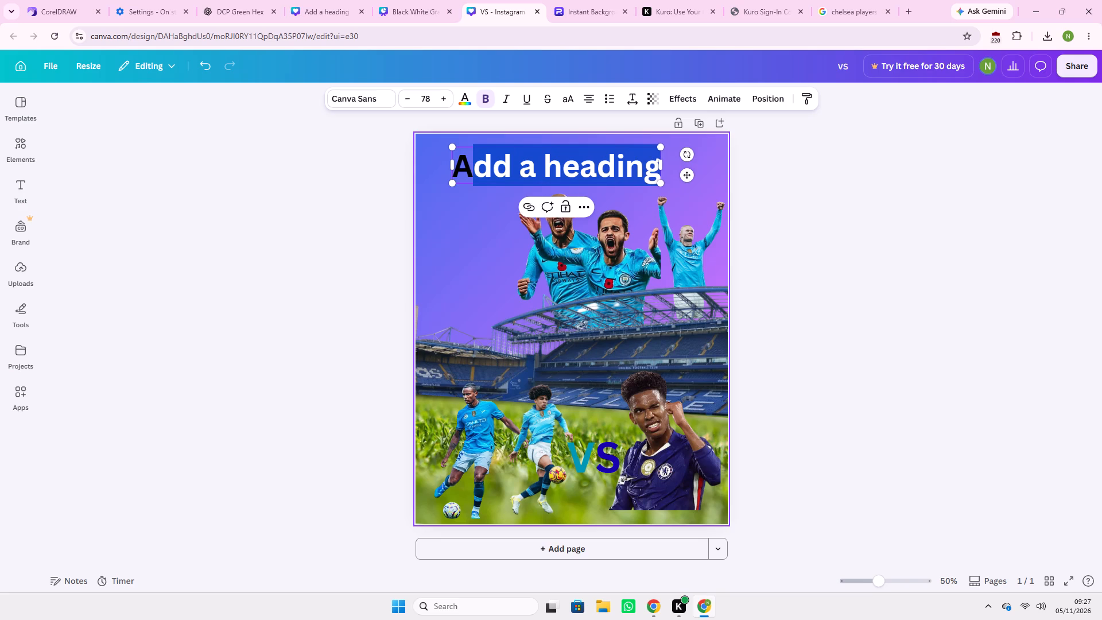
pyautogui.press('BackSpace')
pyautogui.press('BackSpace')
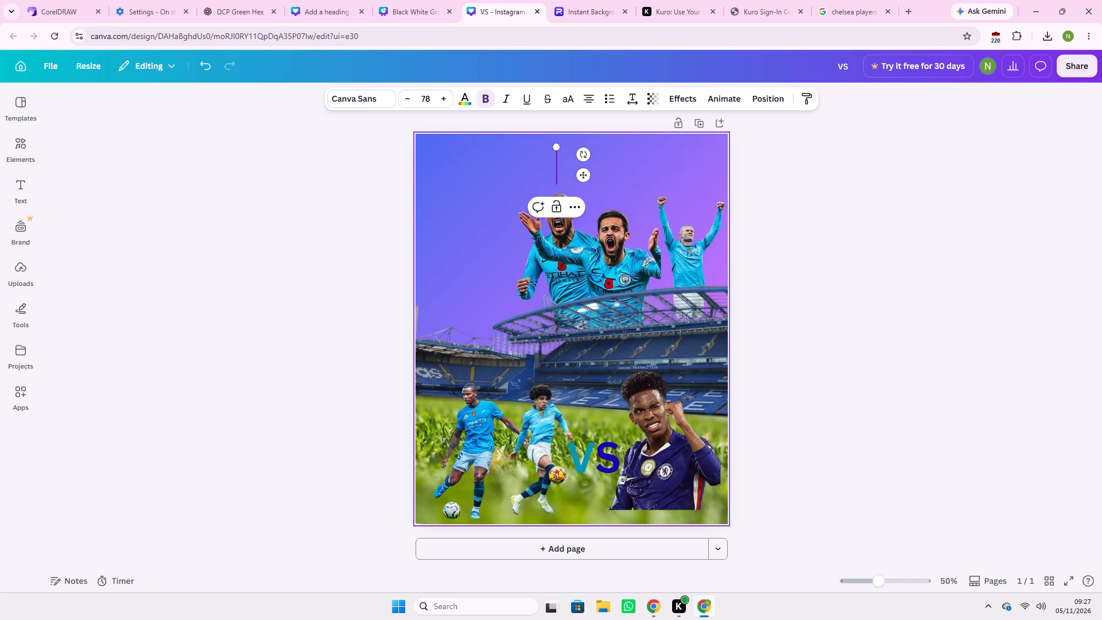
pyautogui.write('Ma')
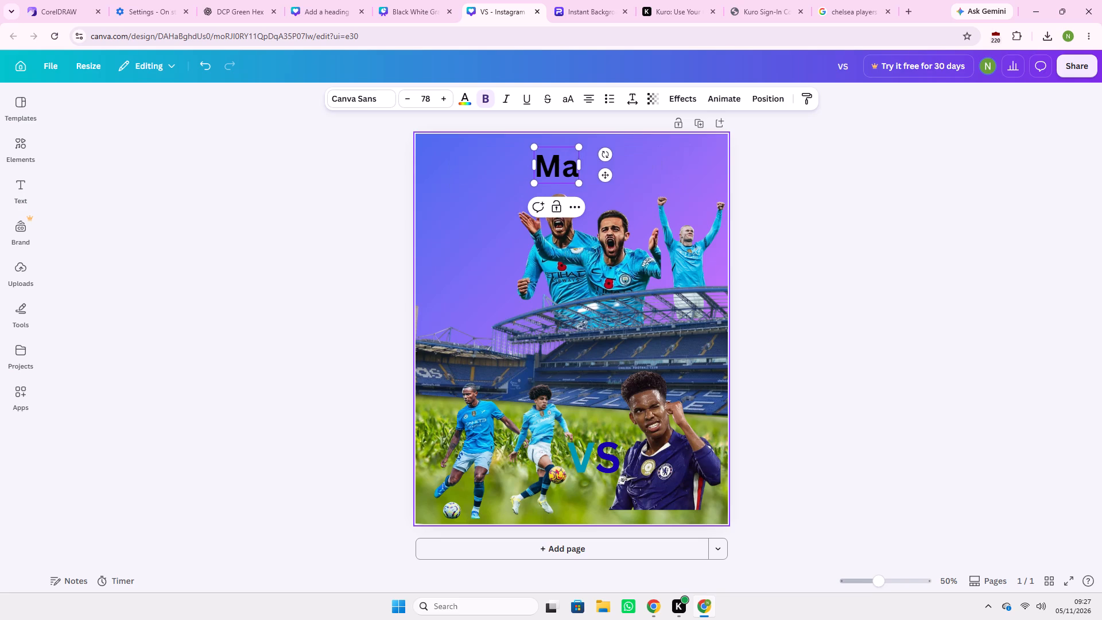
pyautogui.press('BackSpace')
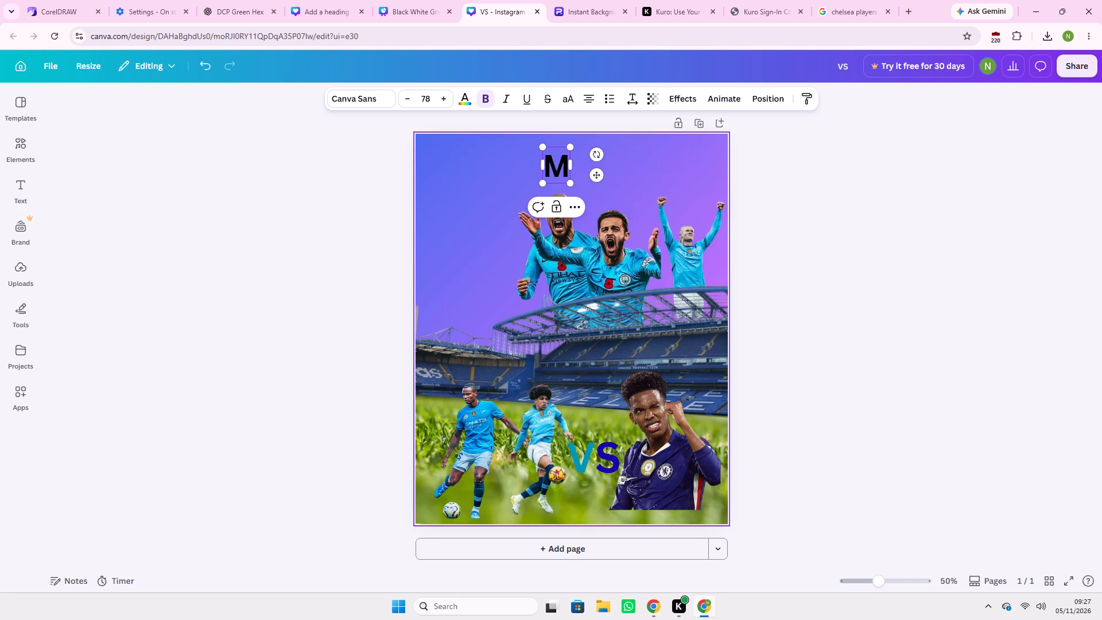
pyautogui.hotkey('shift', 'a')
pyautogui.write('N')
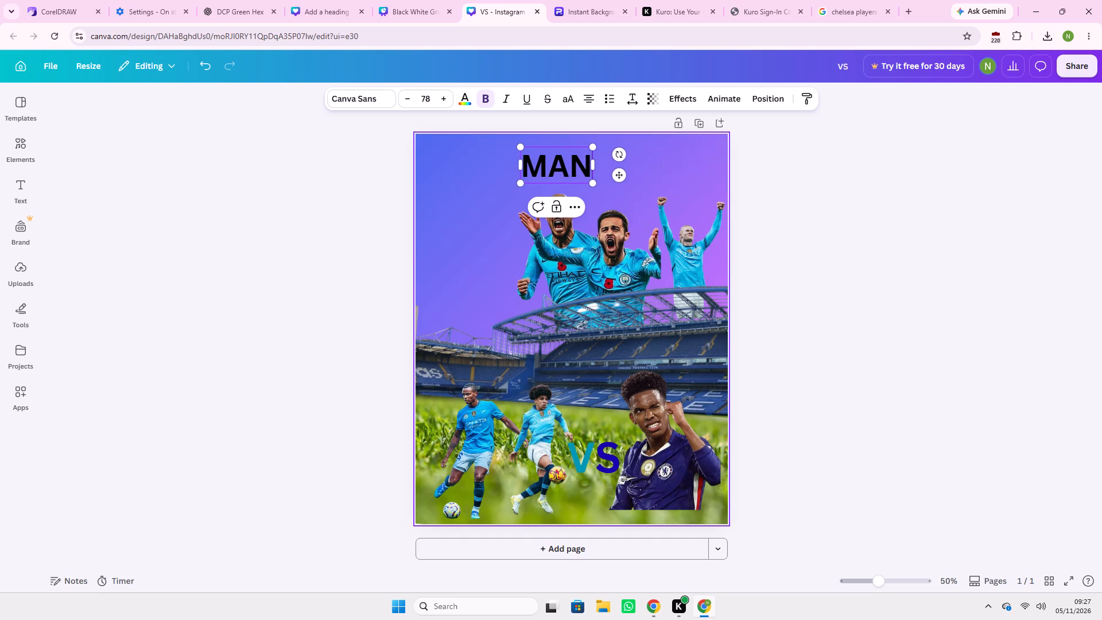
pyautogui.press('space')
pyautogui.write('CITY')
pyautogui.press('space')
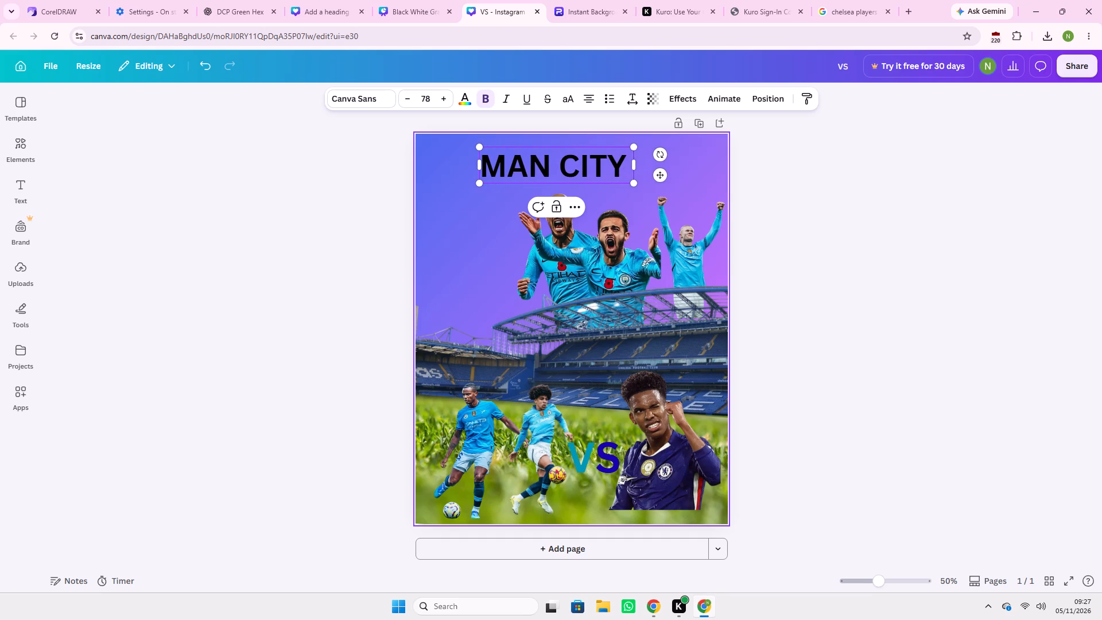
pyautogui.press('v')
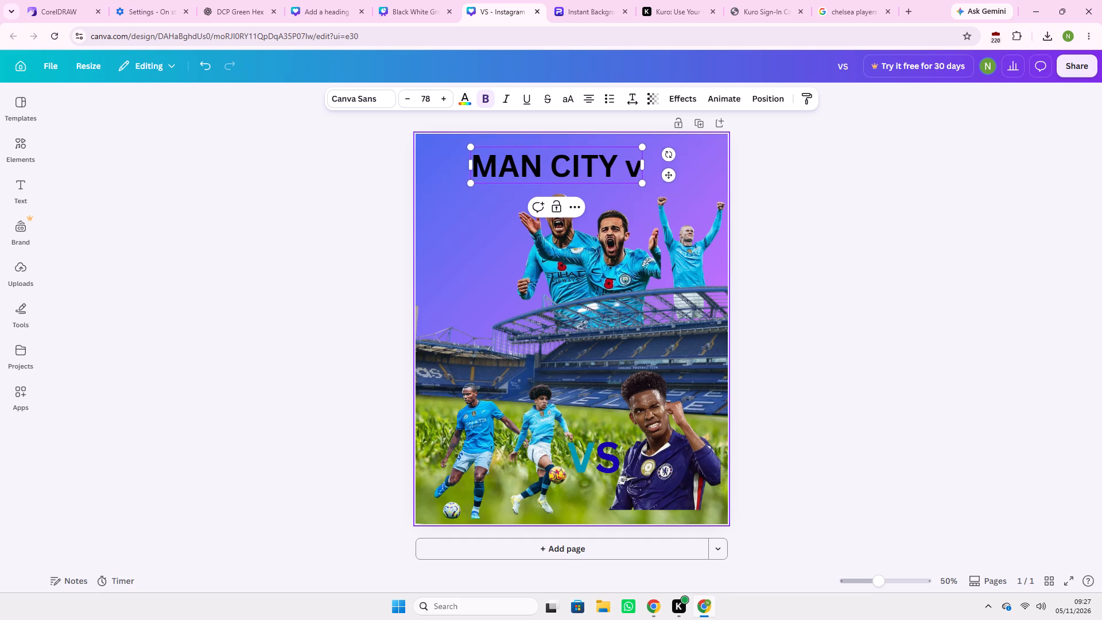
pyautogui.press('BackSpace')
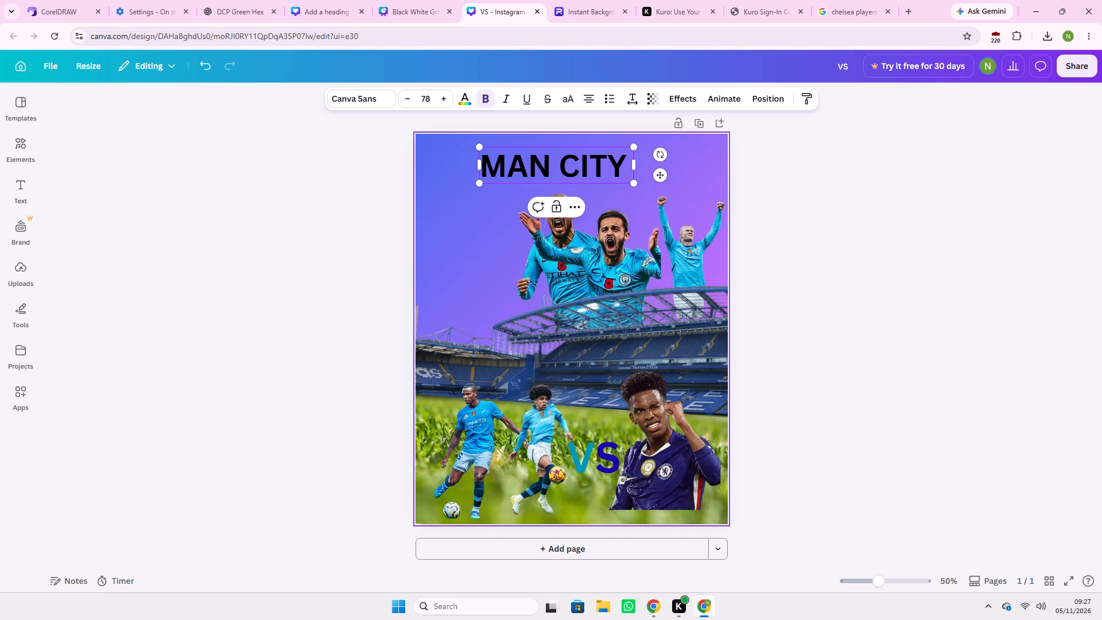
pyautogui.write('VS')
pyautogui.press('space')
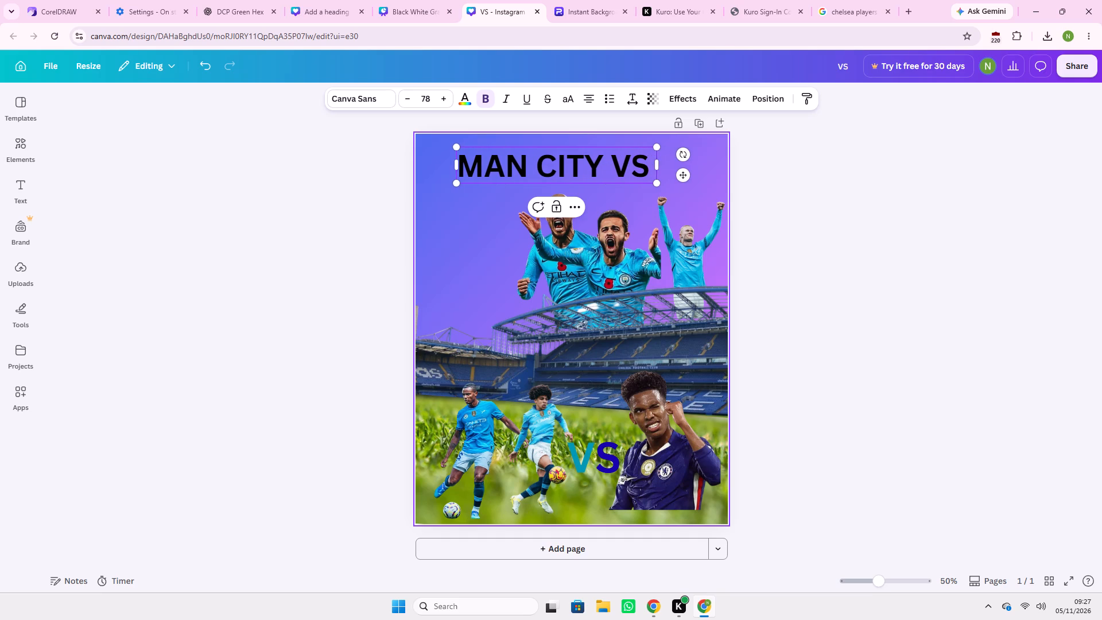
pyautogui.press('c')
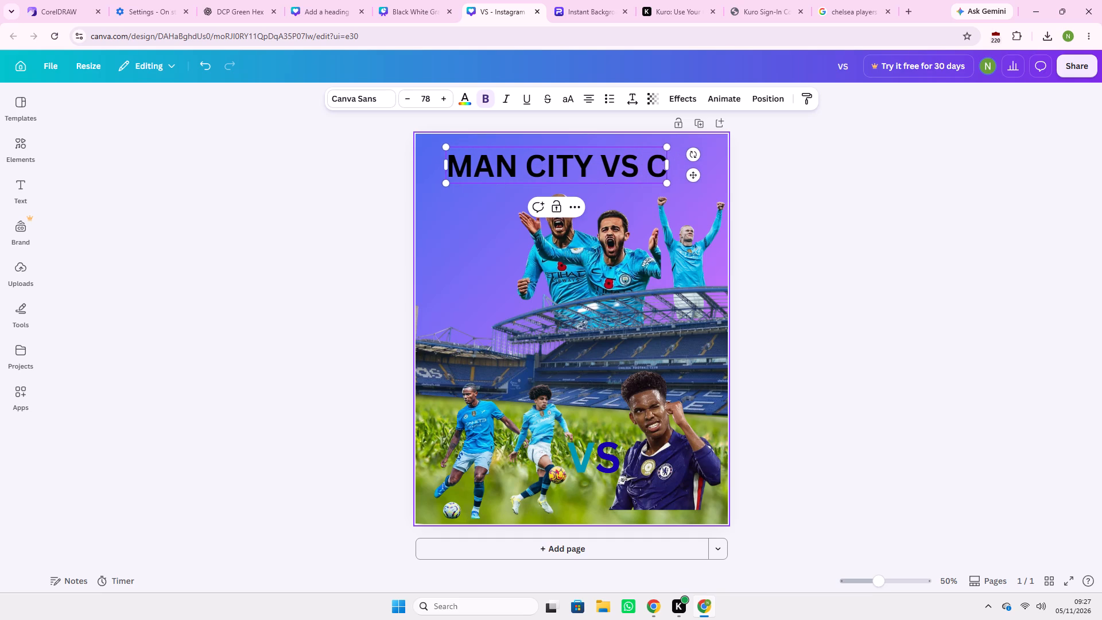
pyautogui.press('h')
pyautogui.write('ELSEA')
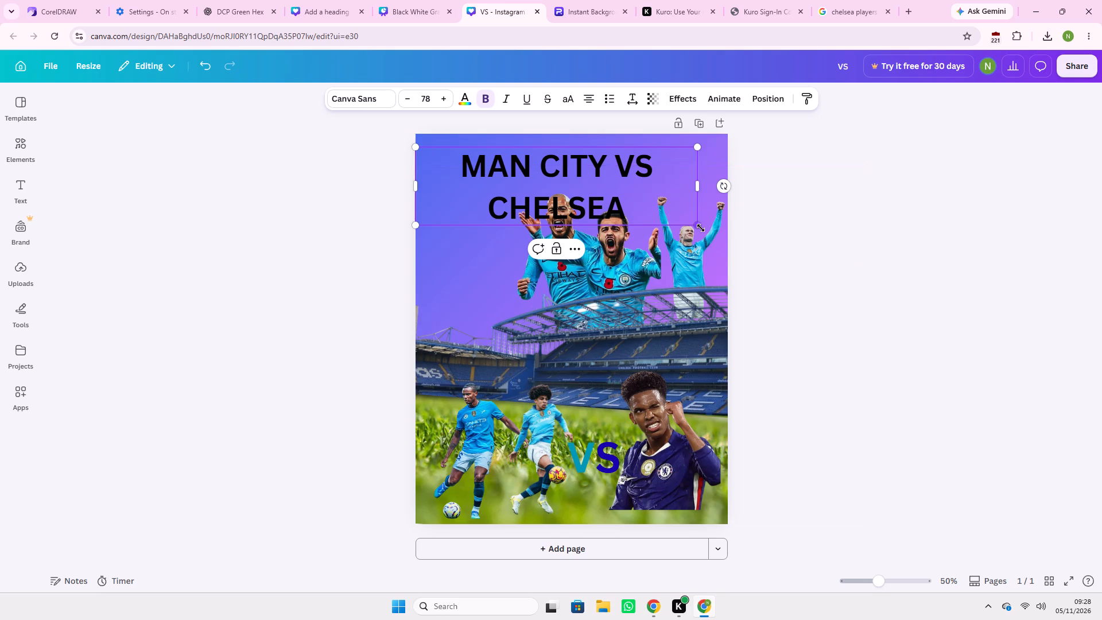
# Shrink the heading to about size 41.9 and widen its text box so the words fit on one line.
pyautogui.moveTo(701, 228); pyautogui.dragTo(672, 142)
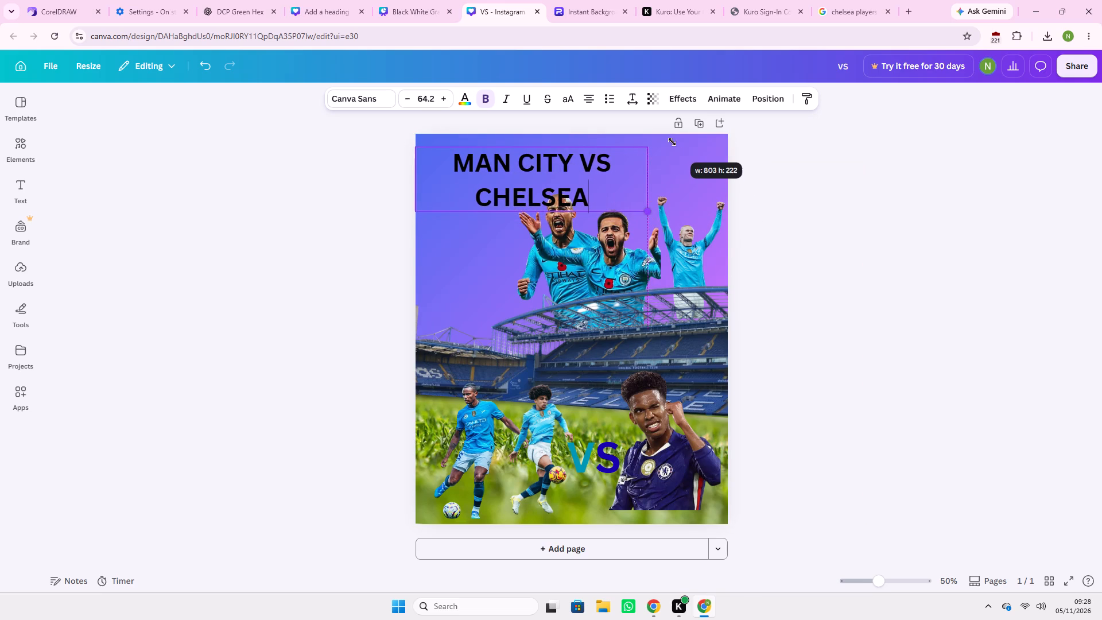
pyautogui.moveTo(672, 142); pyautogui.dragTo(657, 129)
pyautogui.moveTo(630, 207); pyautogui.dragTo(625, 194)
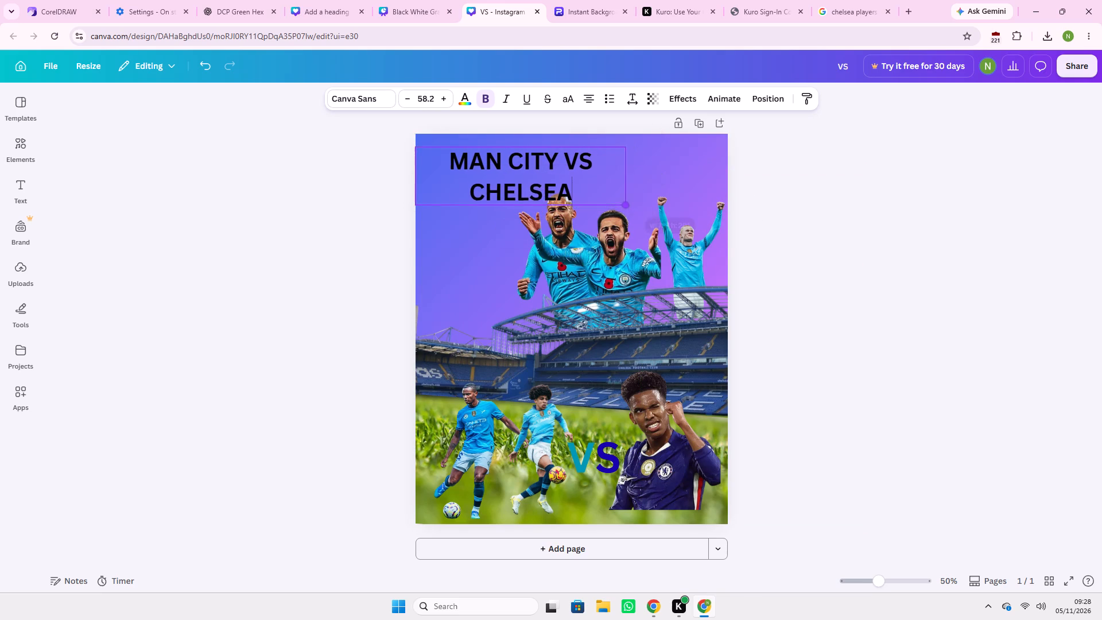
pyautogui.moveTo(625, 194); pyautogui.dragTo(593, 160)
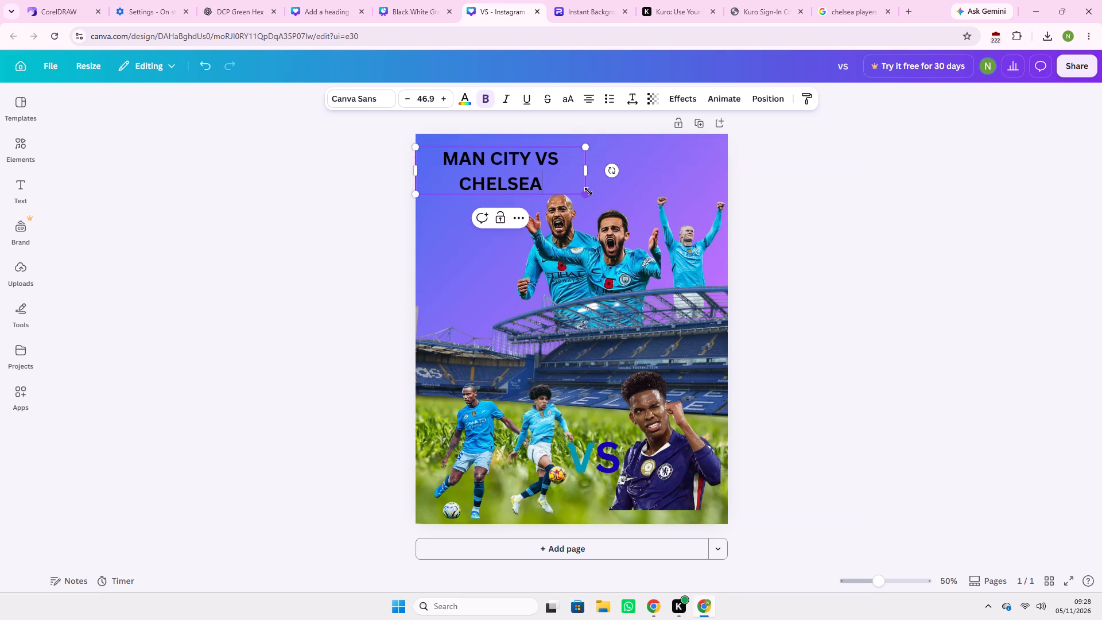
pyautogui.moveTo(586, 192); pyautogui.dragTo(573, 166)
pyautogui.moveTo(567, 169); pyautogui.dragTo(647, 170)
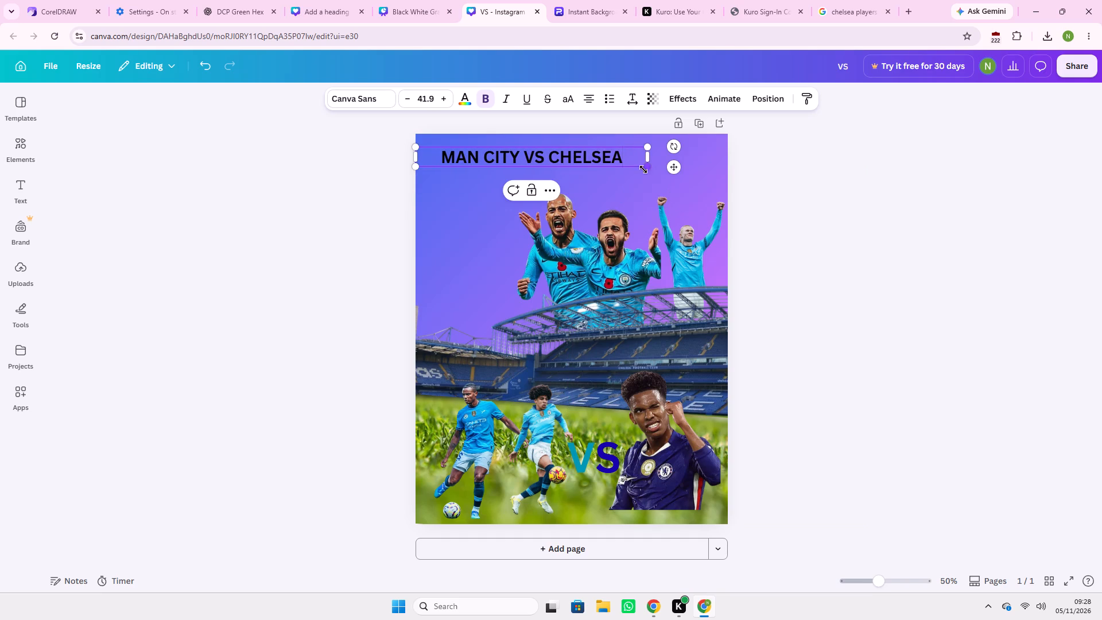
# Enlarge the one-line heading to about size 67.2 so it spans nearly the full width of the poster.
pyautogui.moveTo(648, 165); pyautogui.dragTo(669, 169)
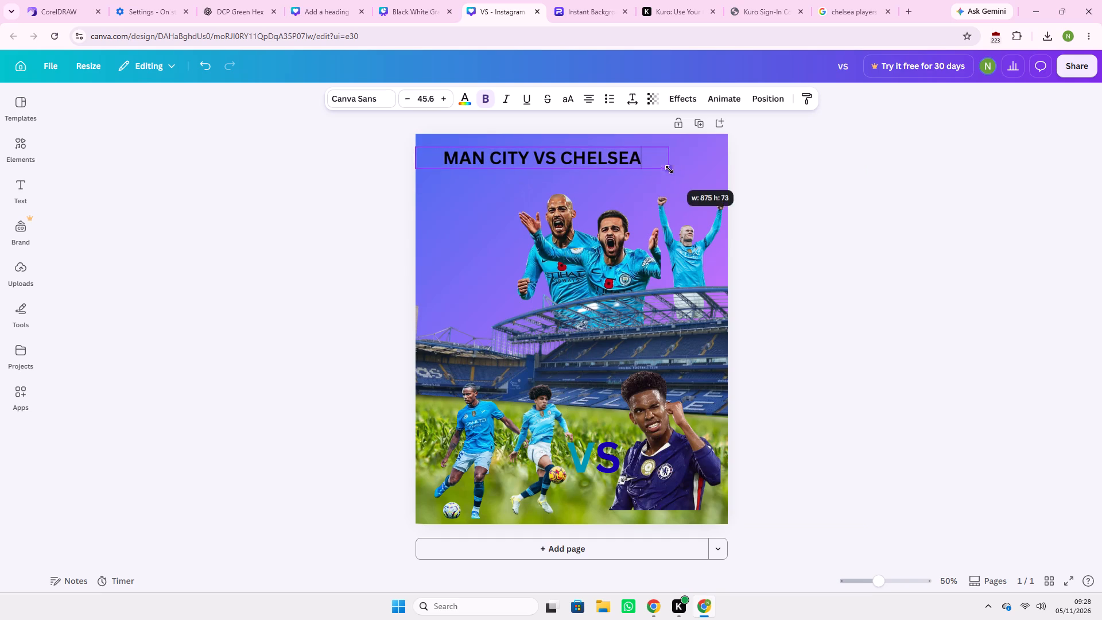
pyautogui.moveTo(669, 169); pyautogui.dragTo(718, 195)
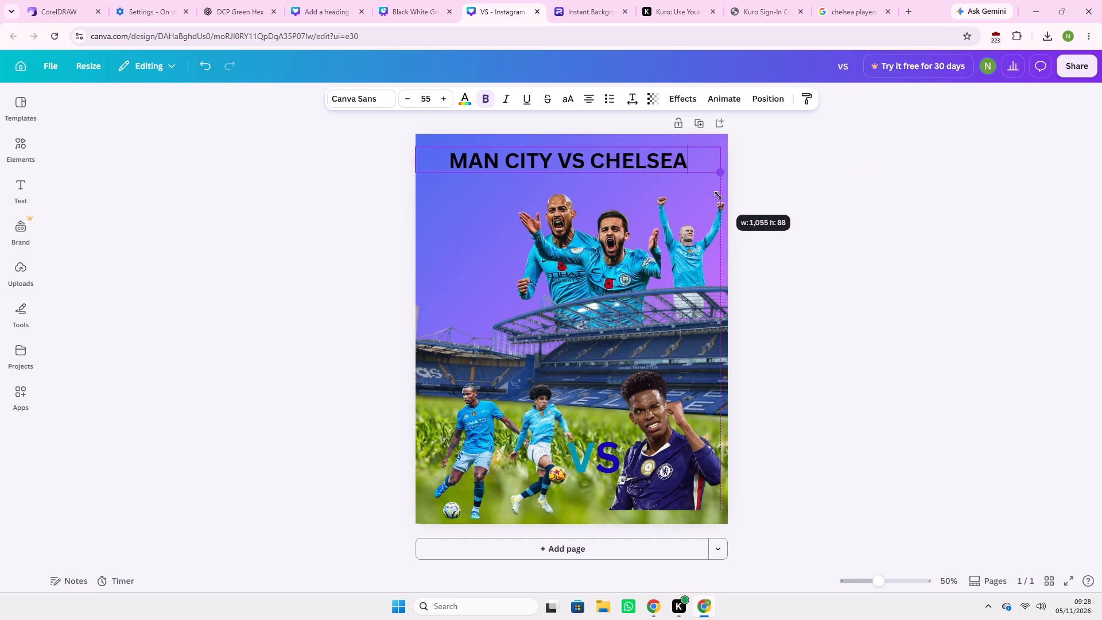
pyautogui.moveTo(718, 195); pyautogui.dragTo(719, 201)
pyautogui.moveTo(719, 172); pyautogui.dragTo(720, 183)
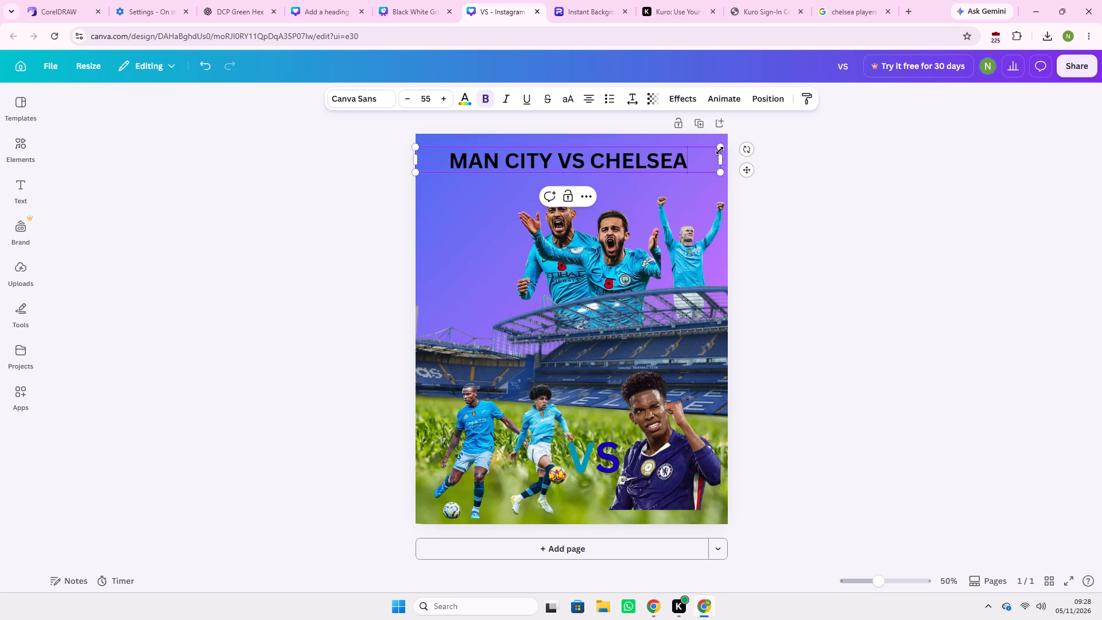
pyautogui.moveTo(722, 149); pyautogui.dragTo(733, 136)
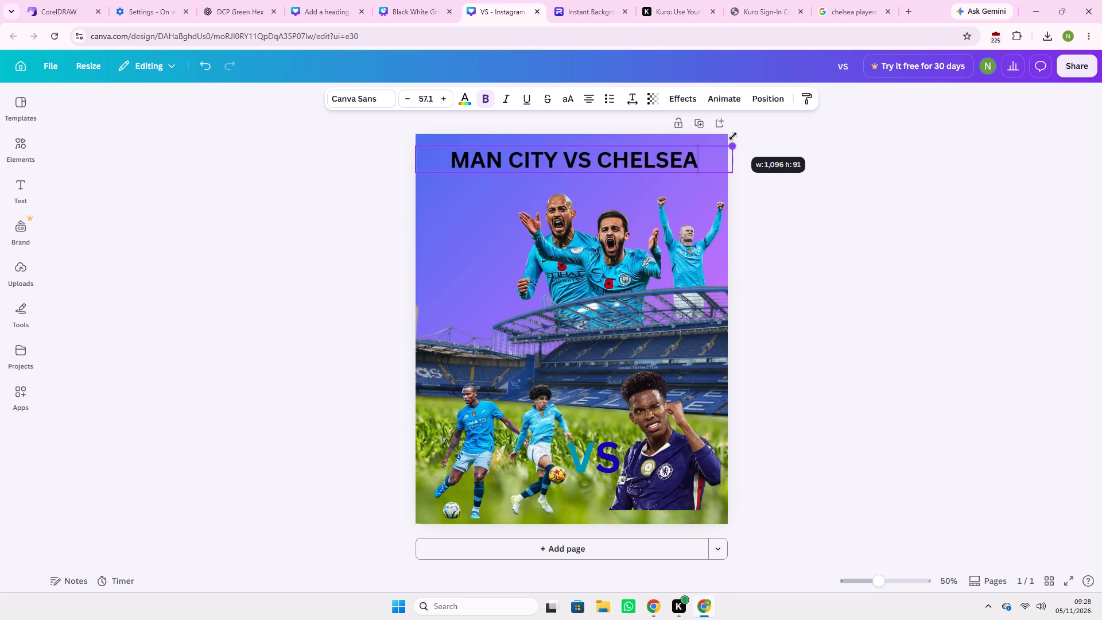
pyautogui.moveTo(733, 136); pyautogui.dragTo(762, 125)
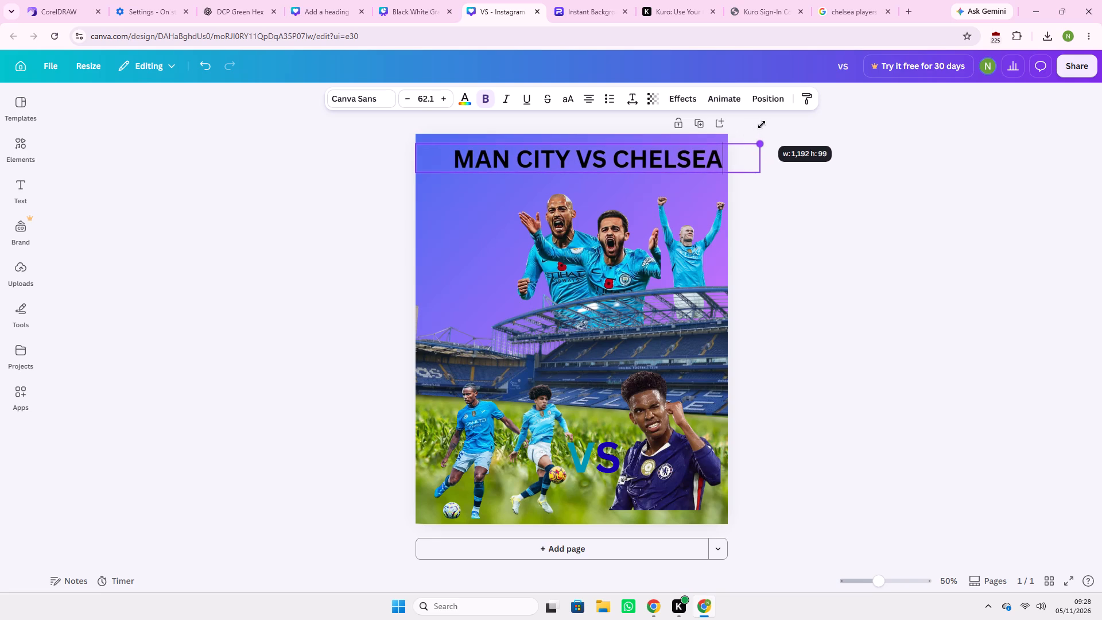
pyautogui.moveTo(762, 125); pyautogui.dragTo(763, 125)
pyautogui.moveTo(414, 144); pyautogui.dragTo(414, 143)
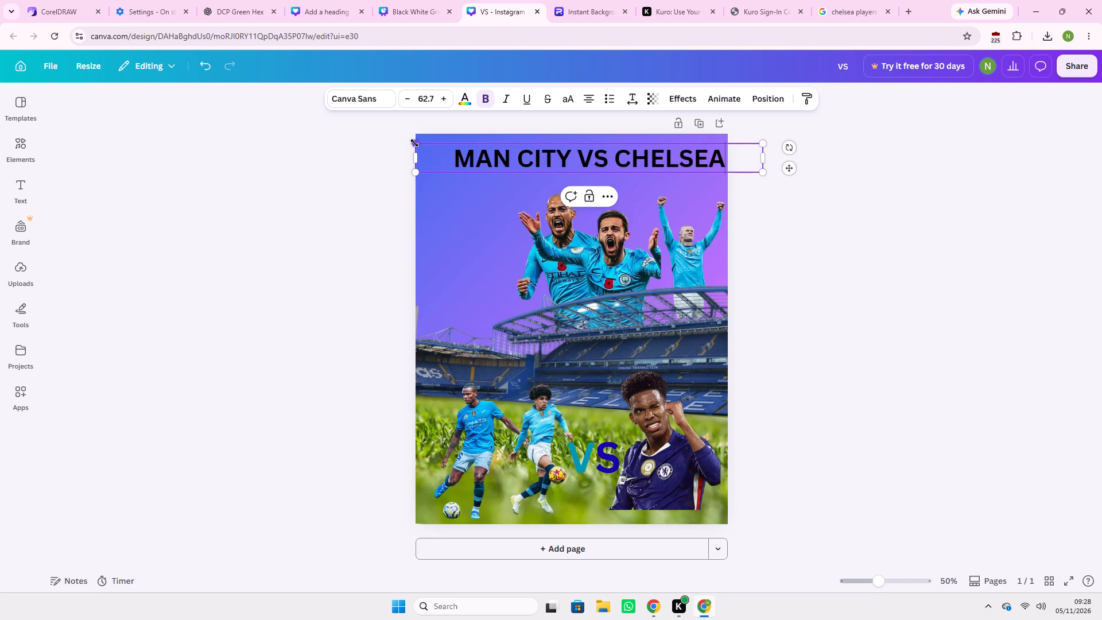
pyautogui.moveTo(414, 143); pyautogui.dragTo(391, 125)
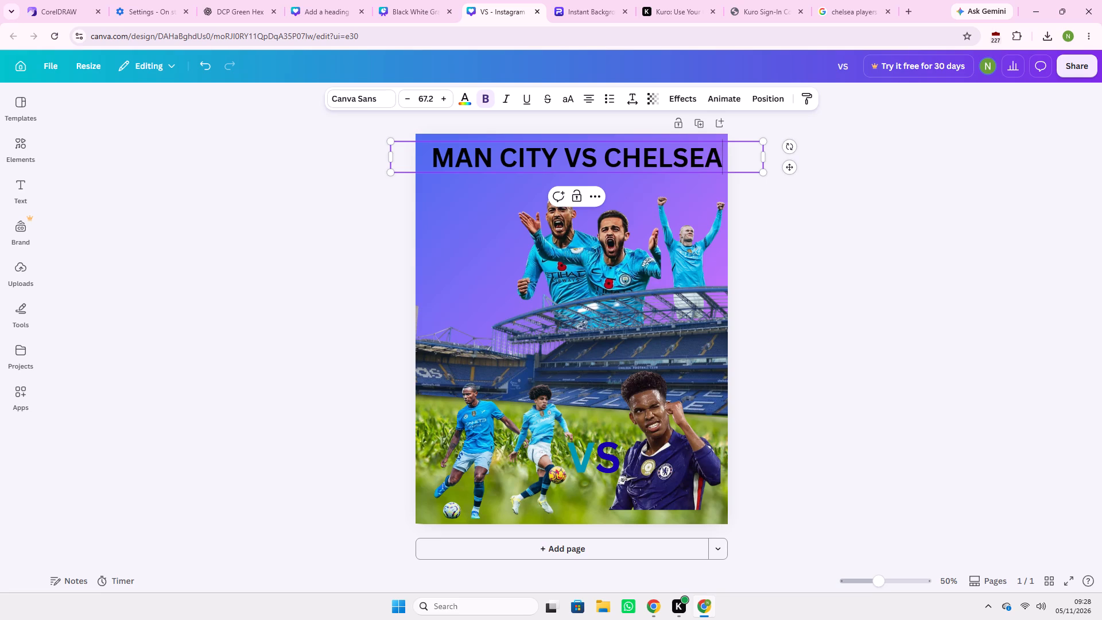
# Recolour the whole MAN CITY VS CHELSEA heading with a custom solid dark navy, about #19264D.
pyautogui.moveTo(722, 160); pyautogui.dragTo(426, 161)
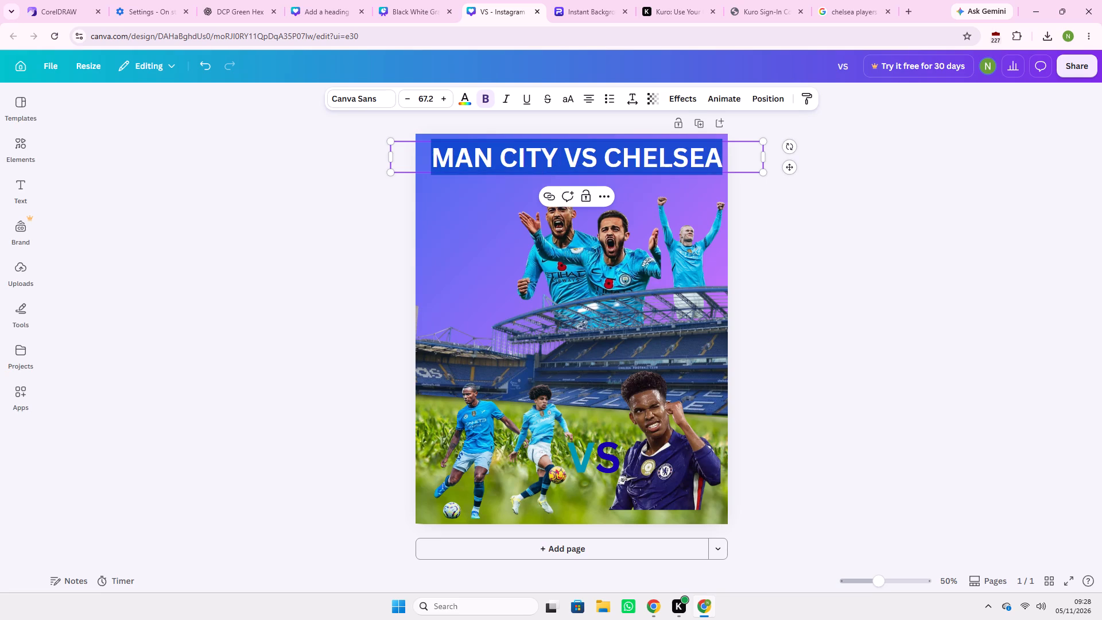
pyautogui.click(469, 102)
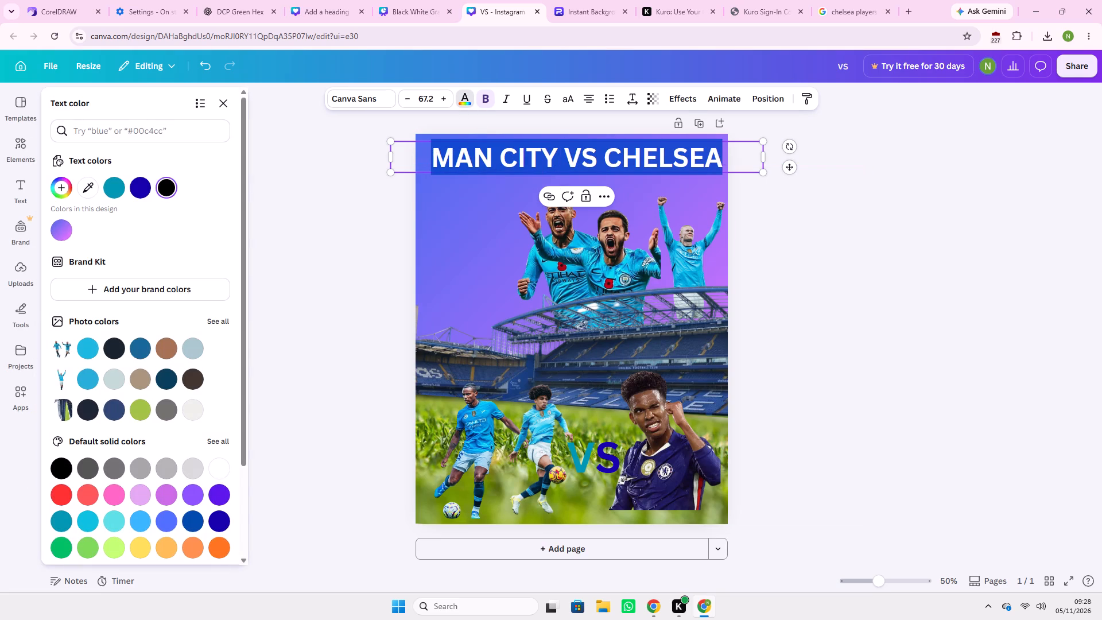
pyautogui.click(64, 189)
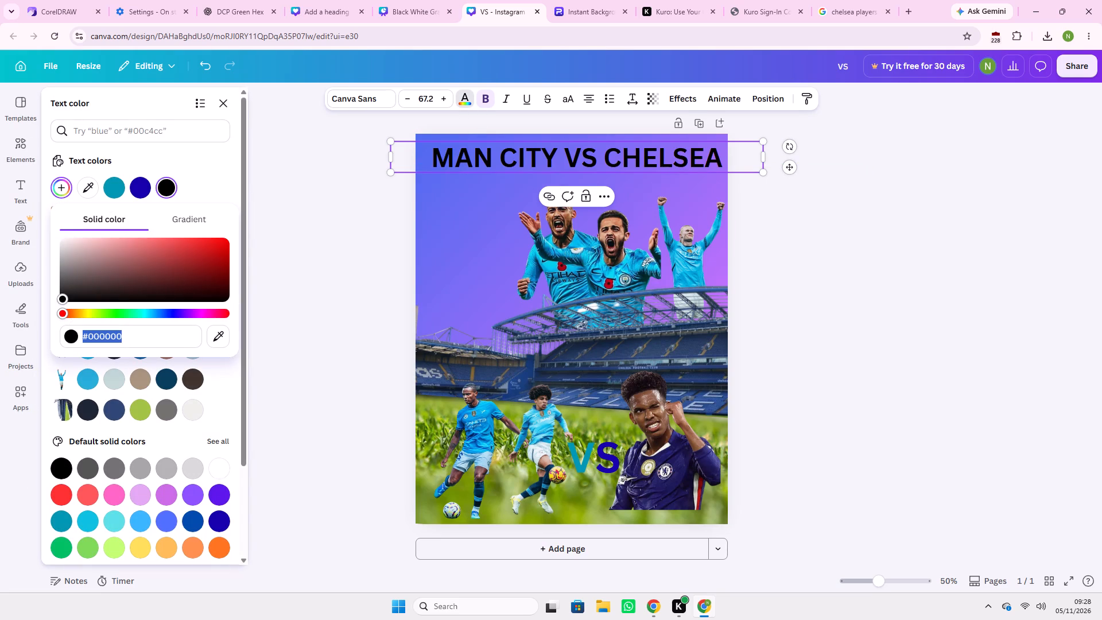
pyautogui.click(146, 313)
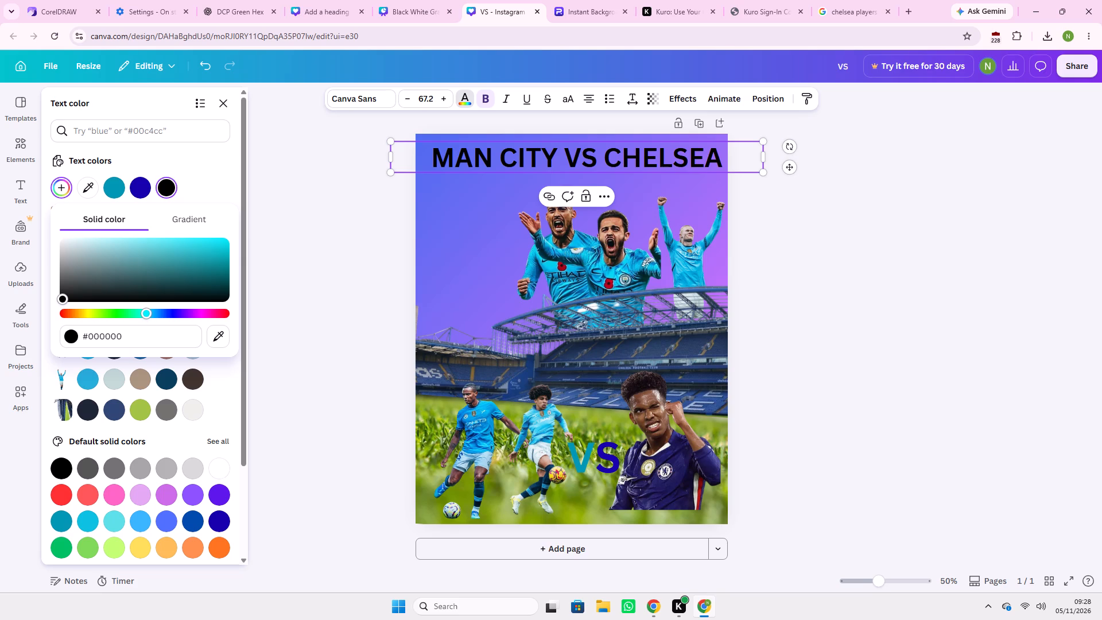
pyautogui.click(154, 313)
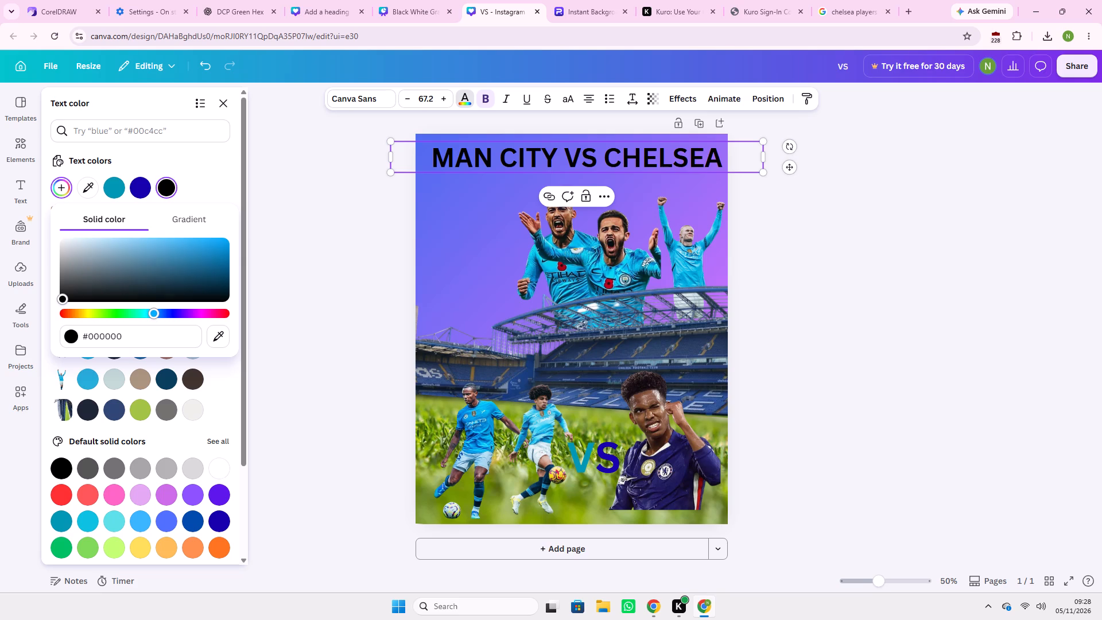
pyautogui.moveTo(177, 249); pyautogui.dragTo(215, 264)
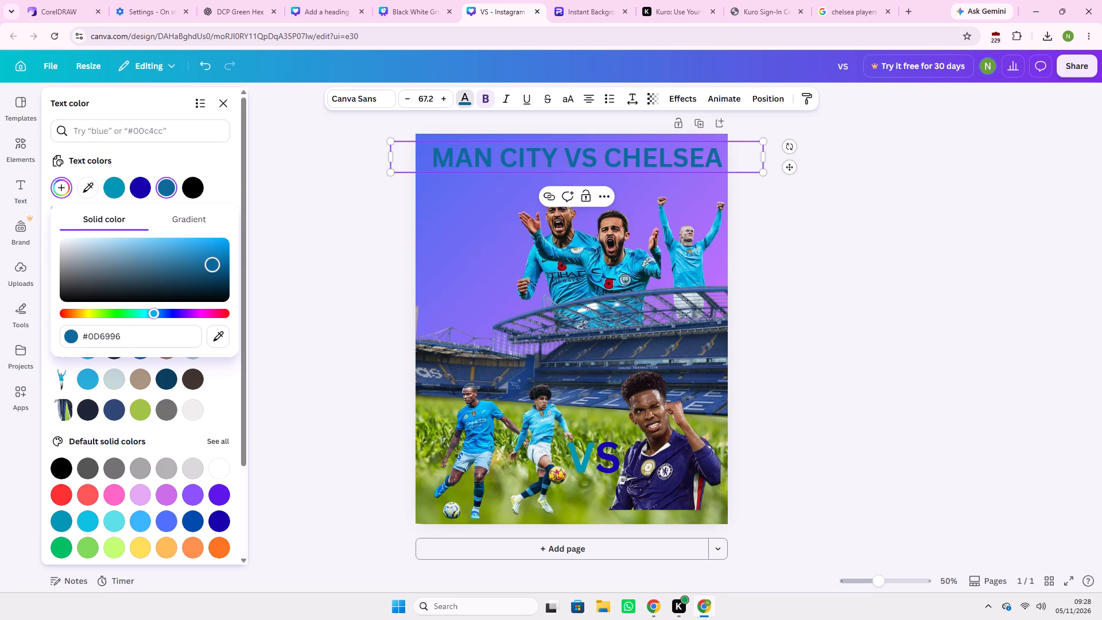
pyautogui.moveTo(215, 264); pyautogui.dragTo(195, 287)
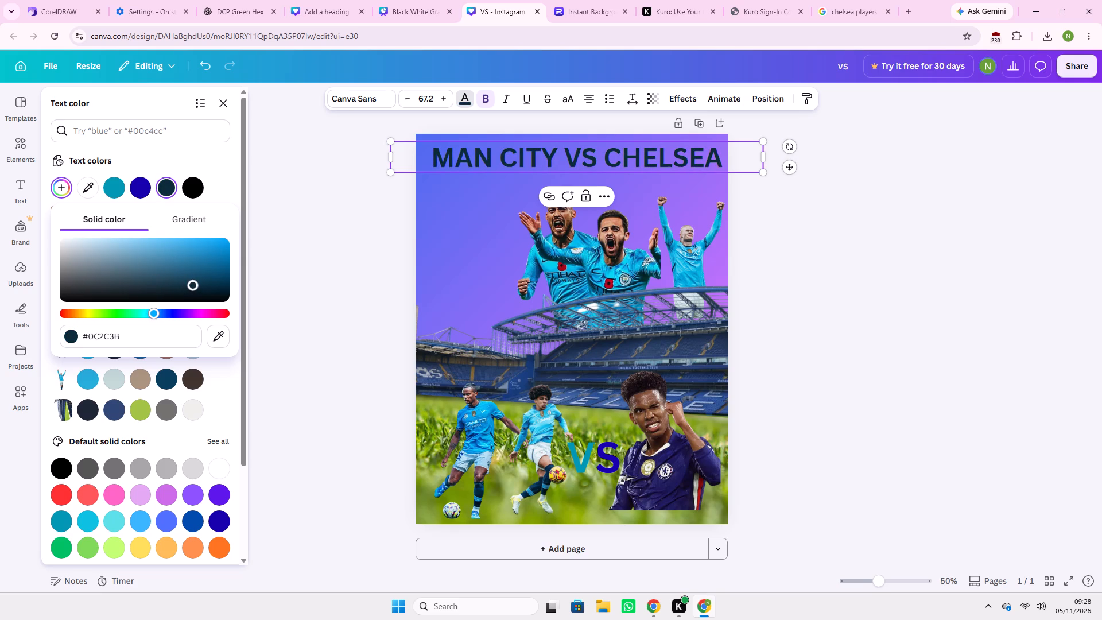
pyautogui.click(164, 312)
pyautogui.moveTo(196, 265); pyautogui.dragTo(153, 267)
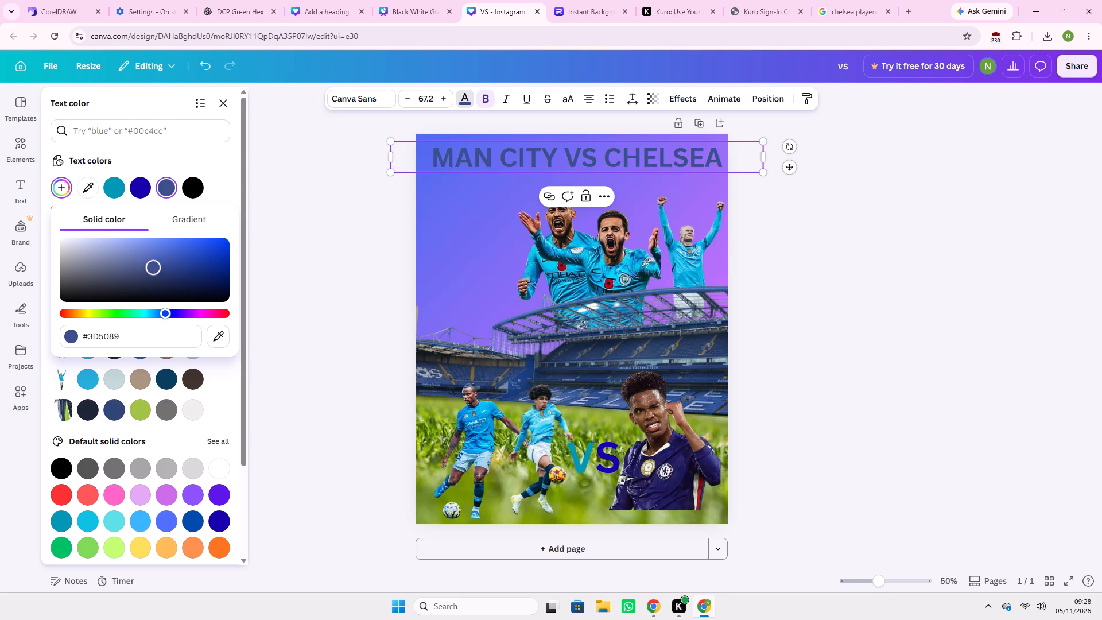
pyautogui.moveTo(153, 267); pyautogui.dragTo(169, 282)
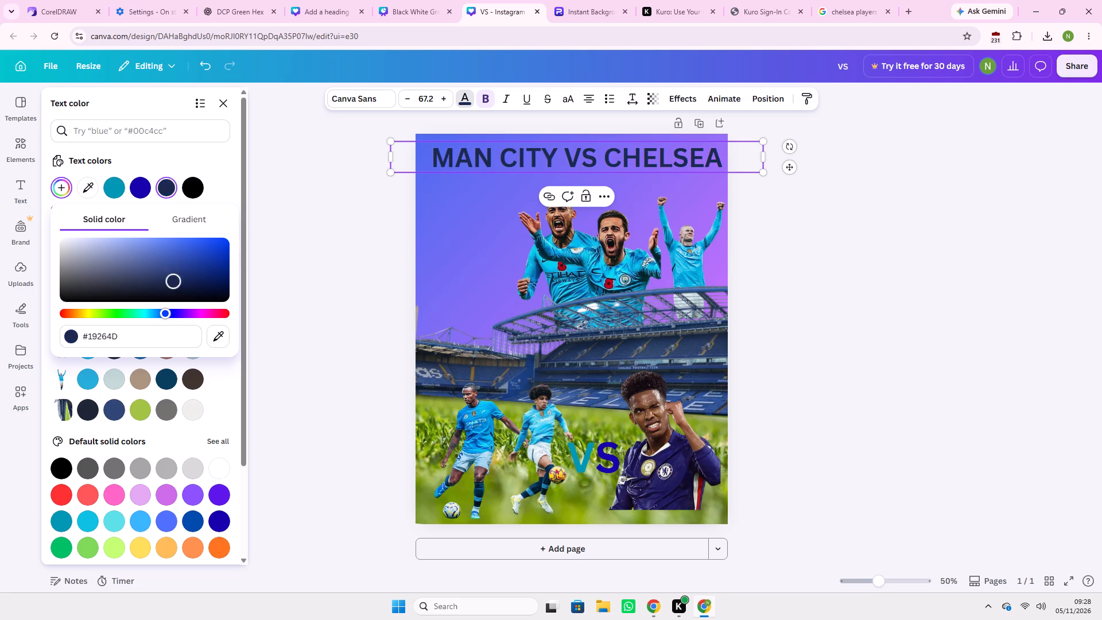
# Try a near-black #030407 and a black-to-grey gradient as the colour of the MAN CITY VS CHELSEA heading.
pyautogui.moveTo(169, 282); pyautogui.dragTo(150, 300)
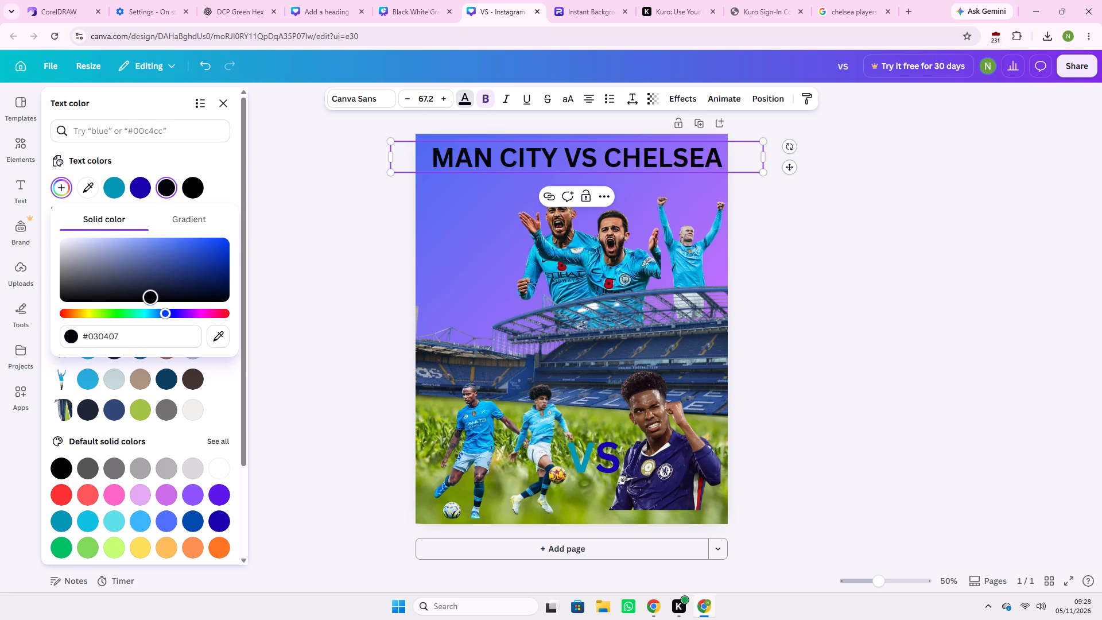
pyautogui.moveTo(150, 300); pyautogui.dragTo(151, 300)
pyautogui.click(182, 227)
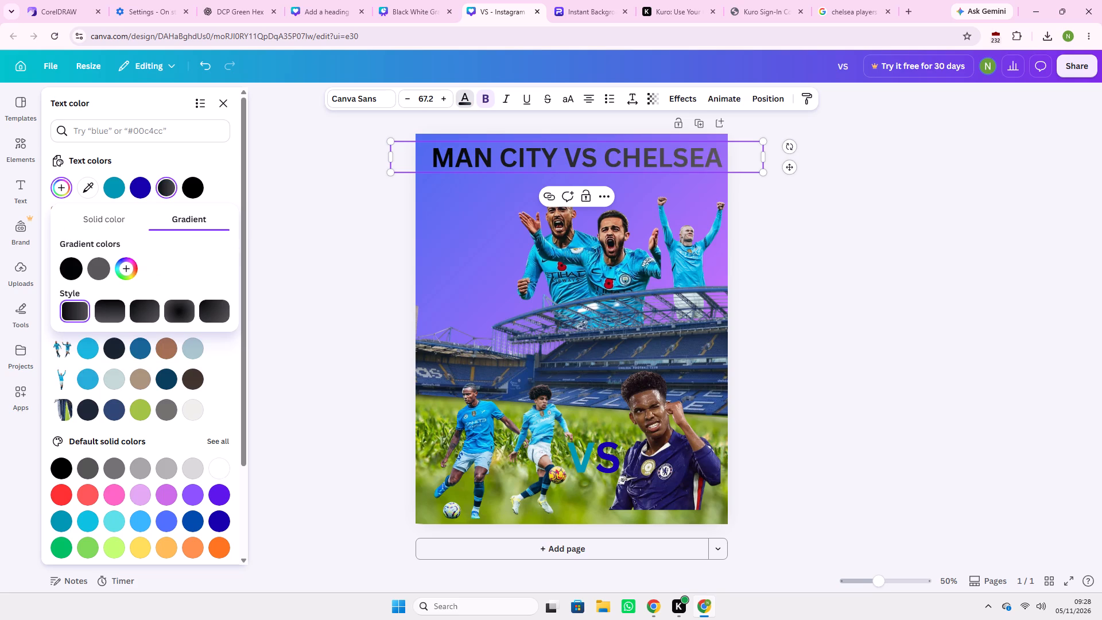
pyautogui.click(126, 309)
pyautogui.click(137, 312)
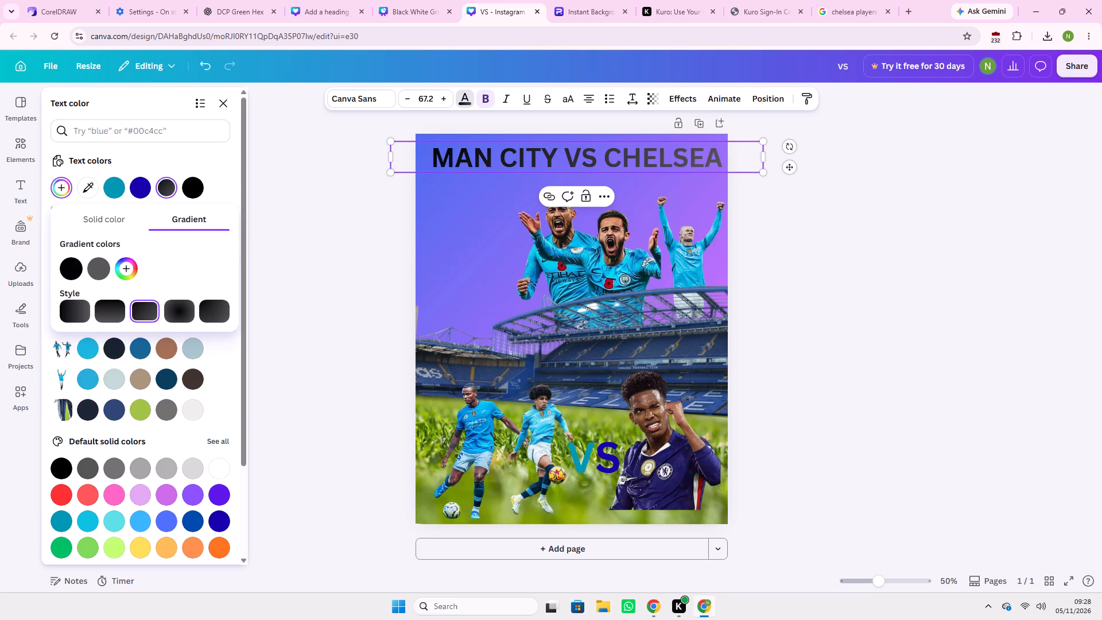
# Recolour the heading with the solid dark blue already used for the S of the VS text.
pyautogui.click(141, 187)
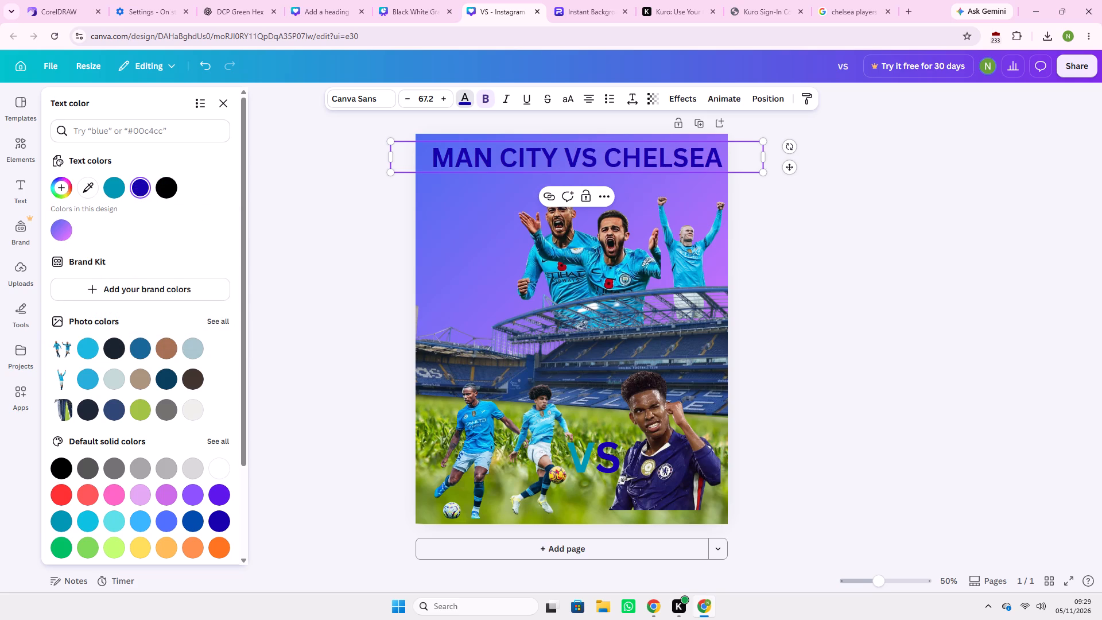
# Change the poster's background from the blue-purple gradient to a solid light turquoise from the default colours.
pyautogui.click(444, 266)
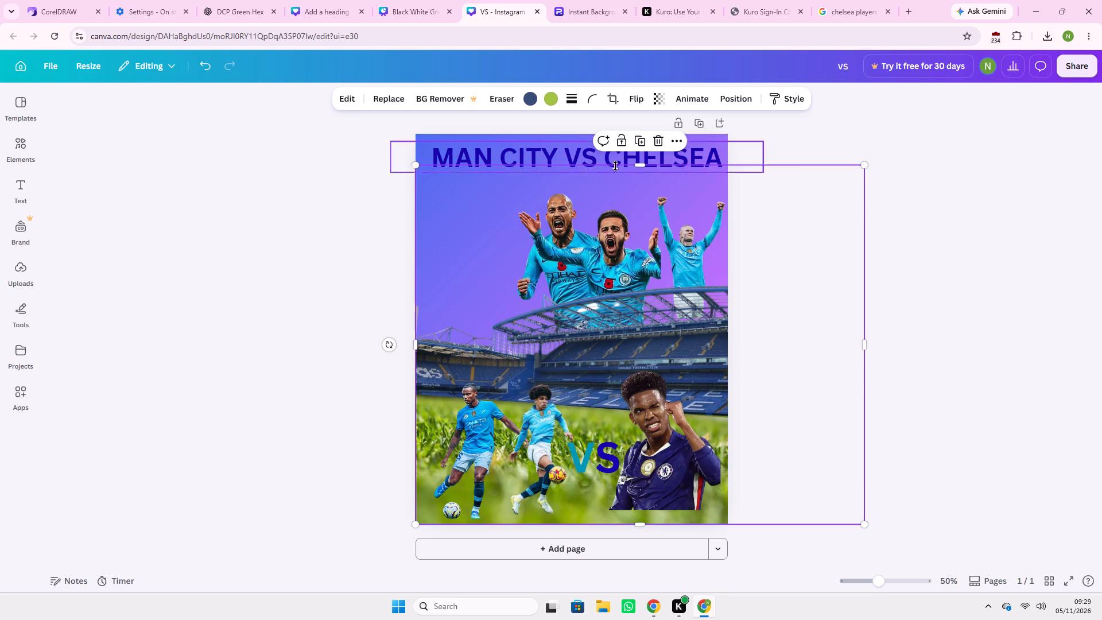
pyautogui.click(430, 135)
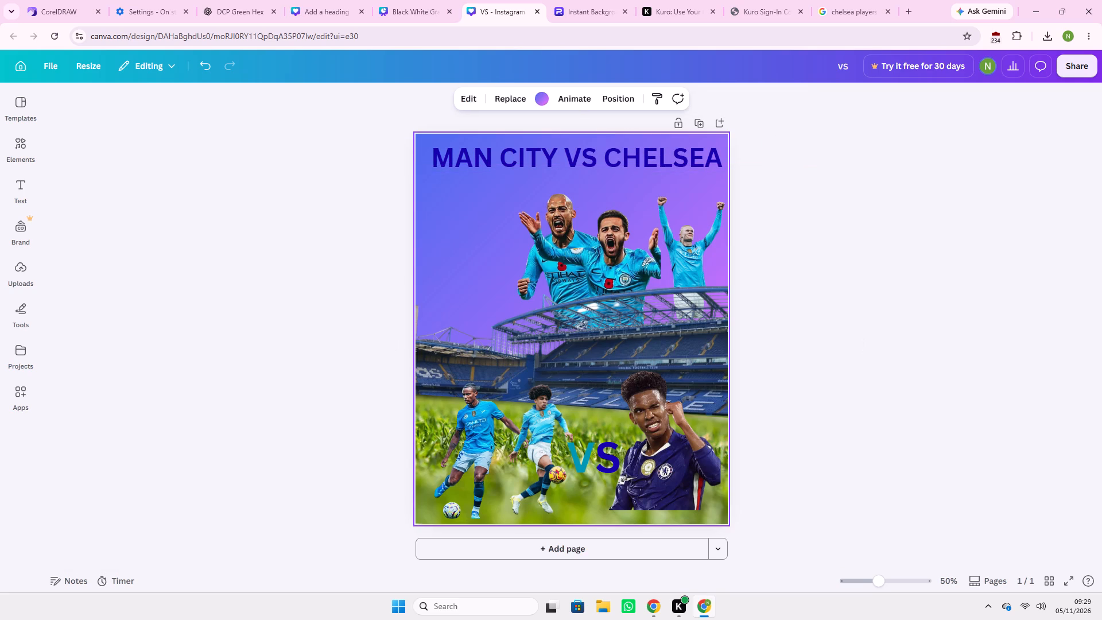
pyautogui.click(538, 97)
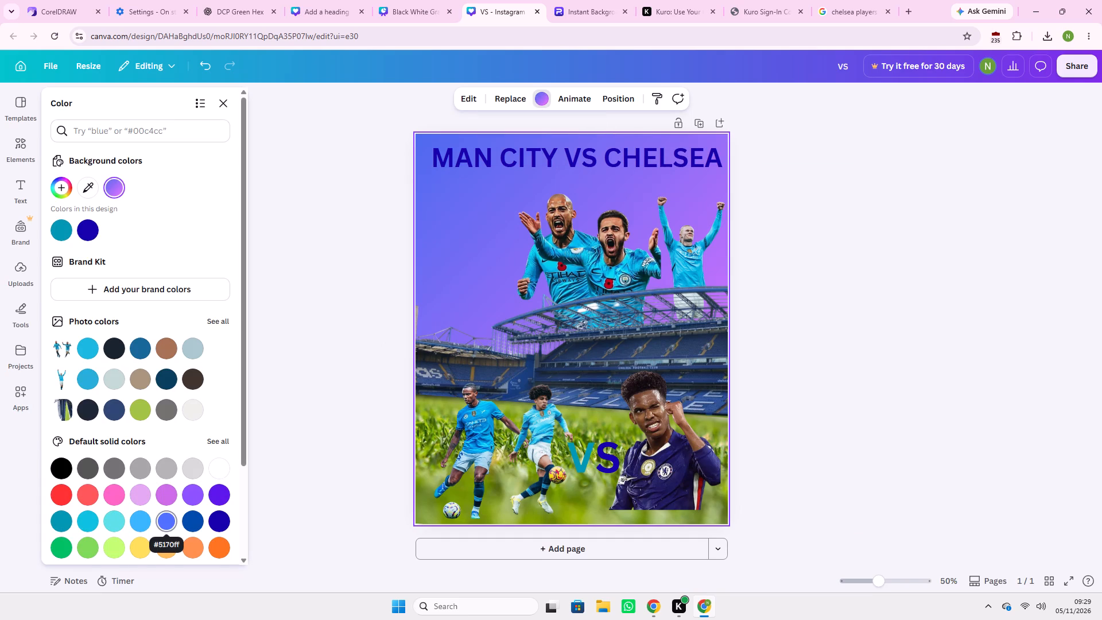
pyautogui.click(122, 525)
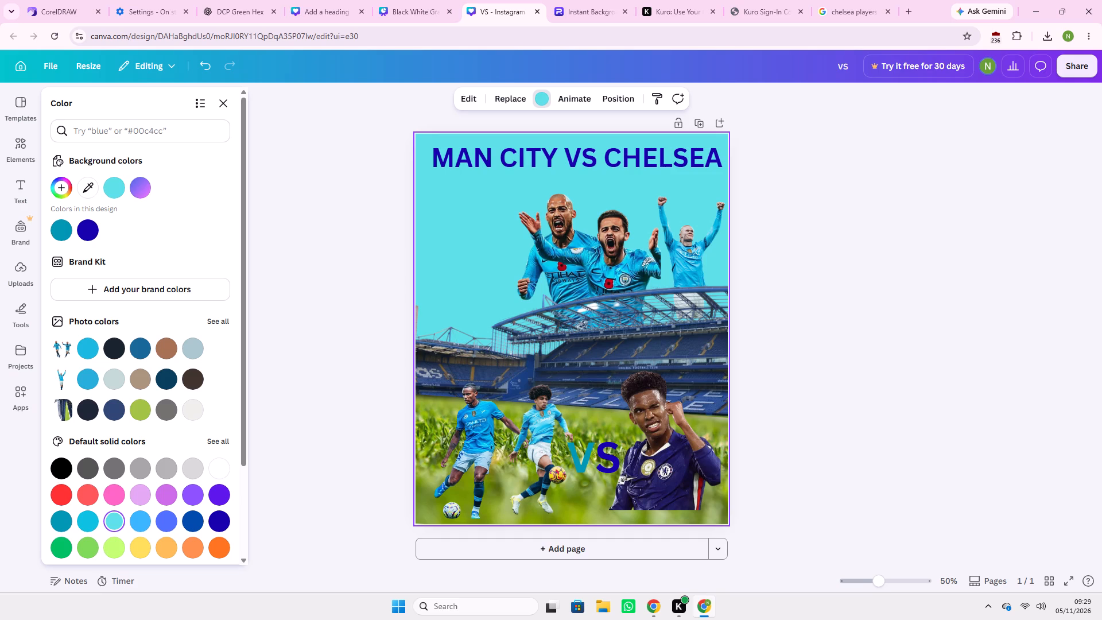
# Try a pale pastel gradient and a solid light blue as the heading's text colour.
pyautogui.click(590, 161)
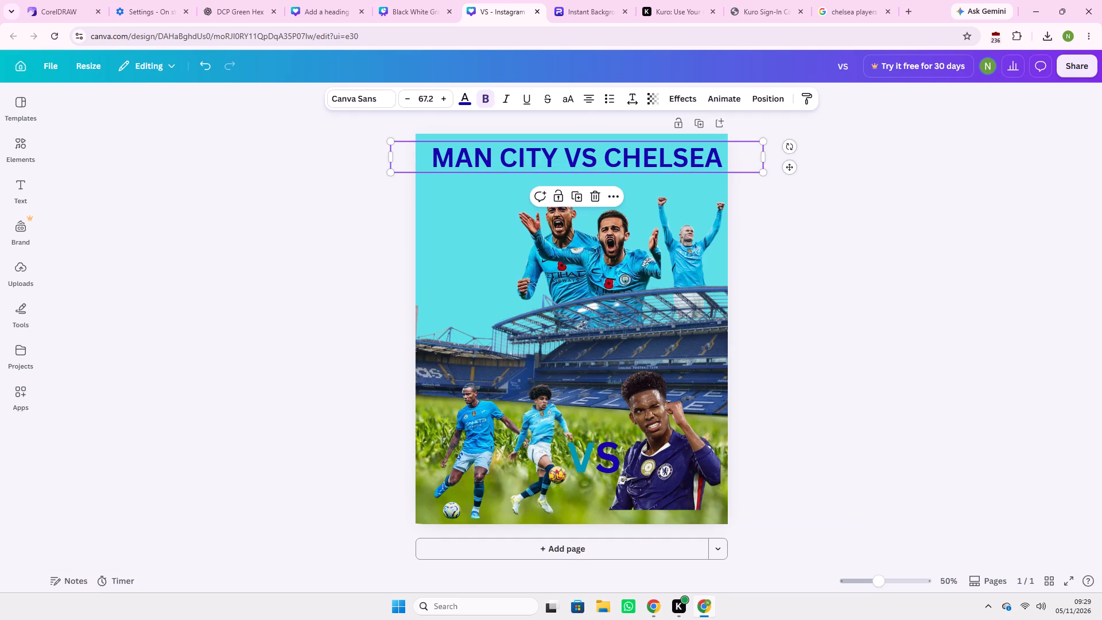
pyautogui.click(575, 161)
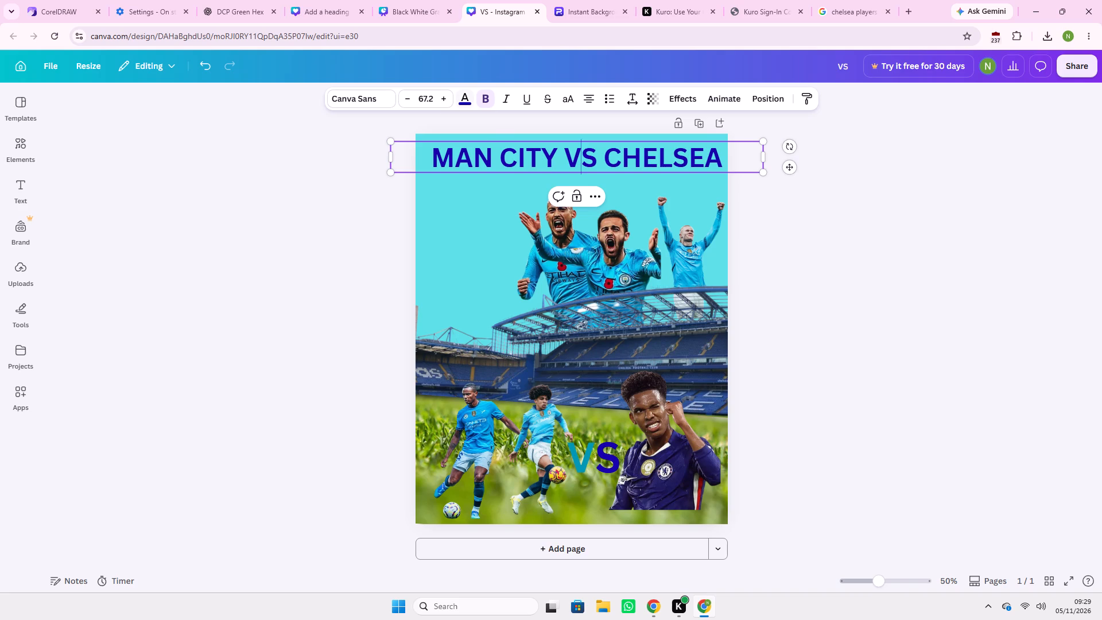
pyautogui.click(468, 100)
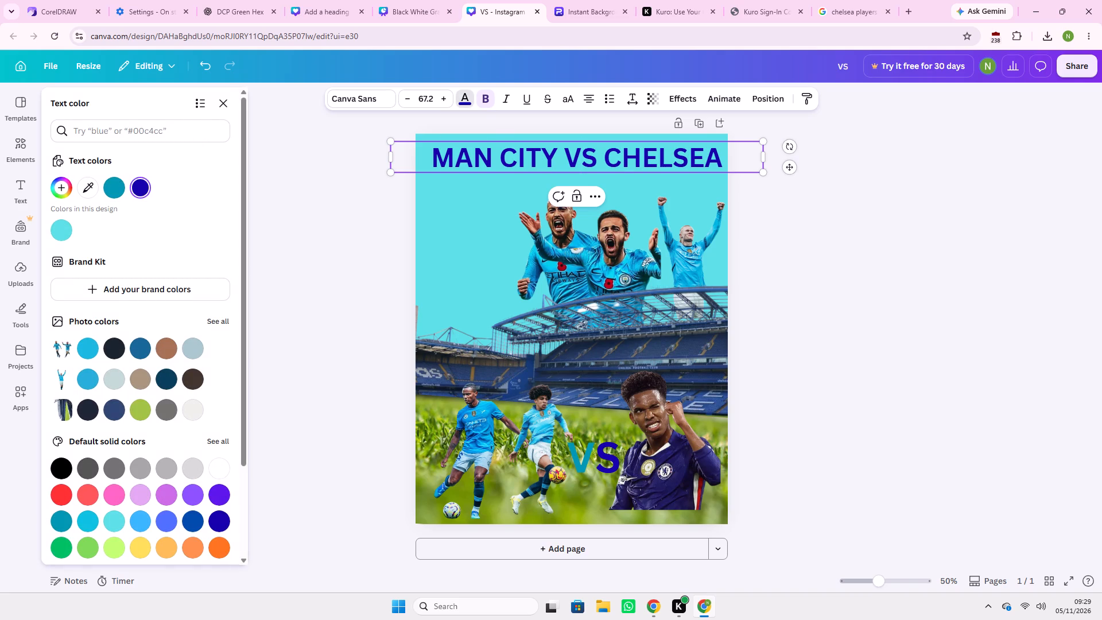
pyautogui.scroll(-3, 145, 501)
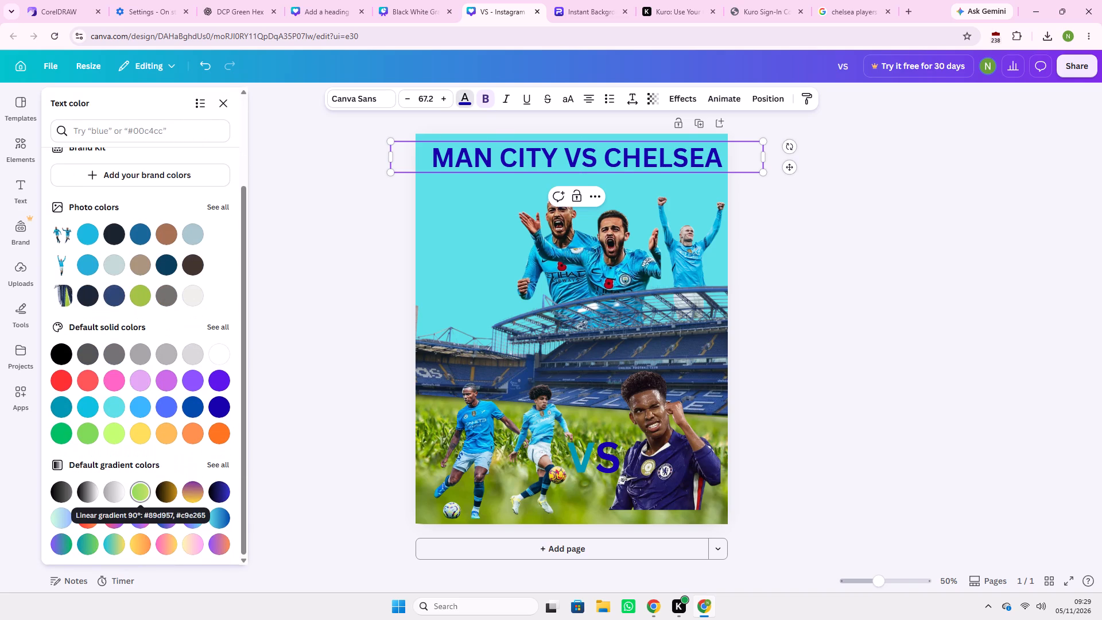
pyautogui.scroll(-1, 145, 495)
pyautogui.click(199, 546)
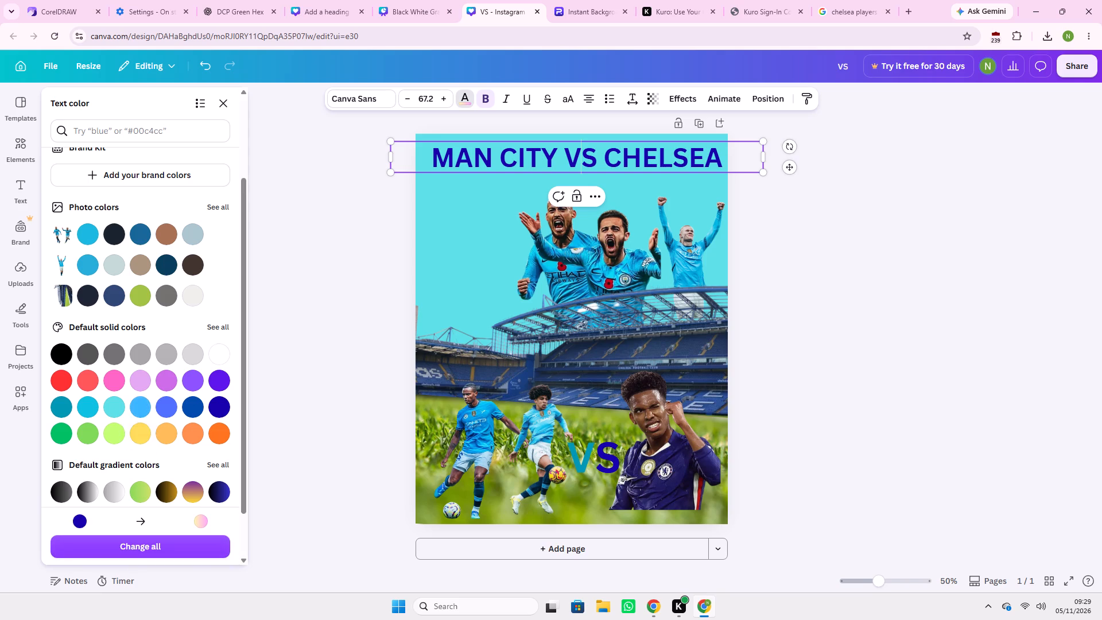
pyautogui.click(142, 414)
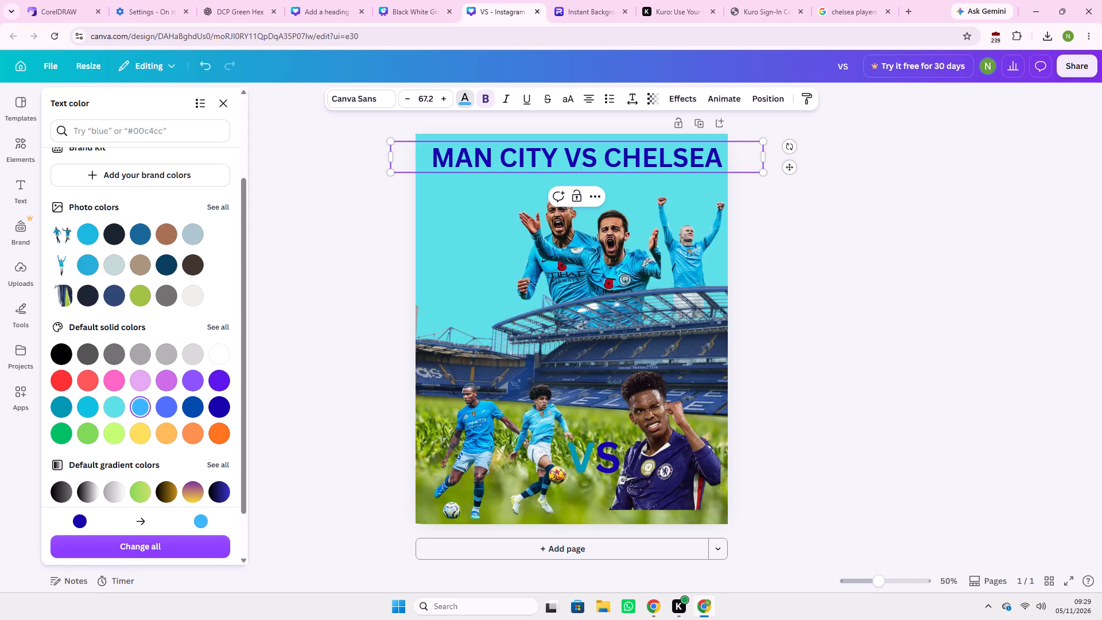
# Recolour all of the MAN CITY VS CHELSEA heading text with the solid violet from the default colours.
pyautogui.moveTo(726, 156); pyautogui.dragTo(247, 168)
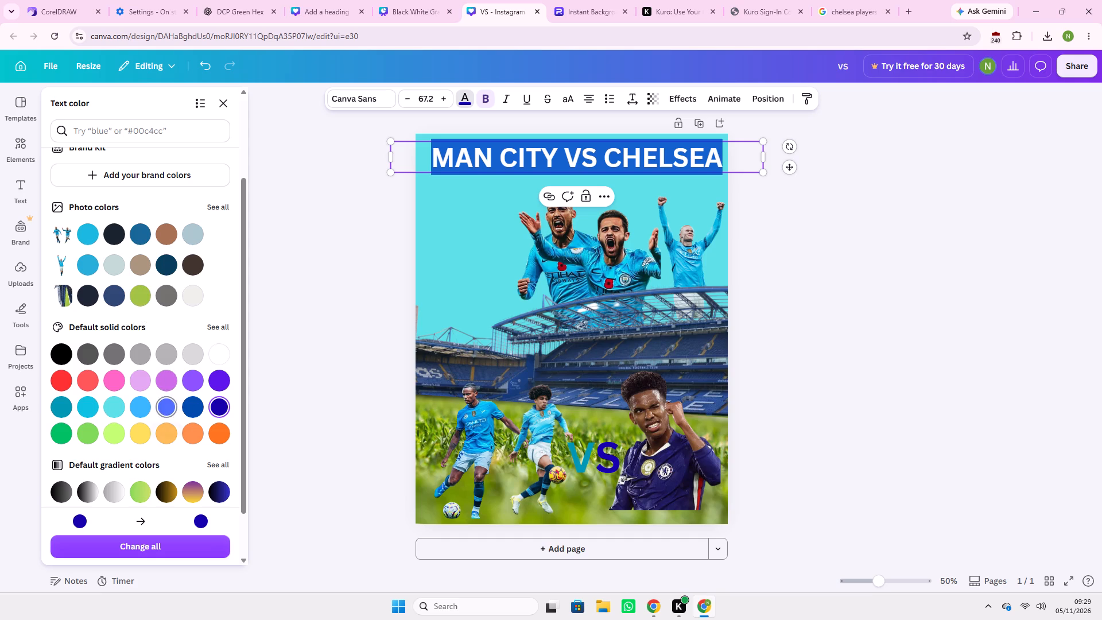
pyautogui.click(222, 386)
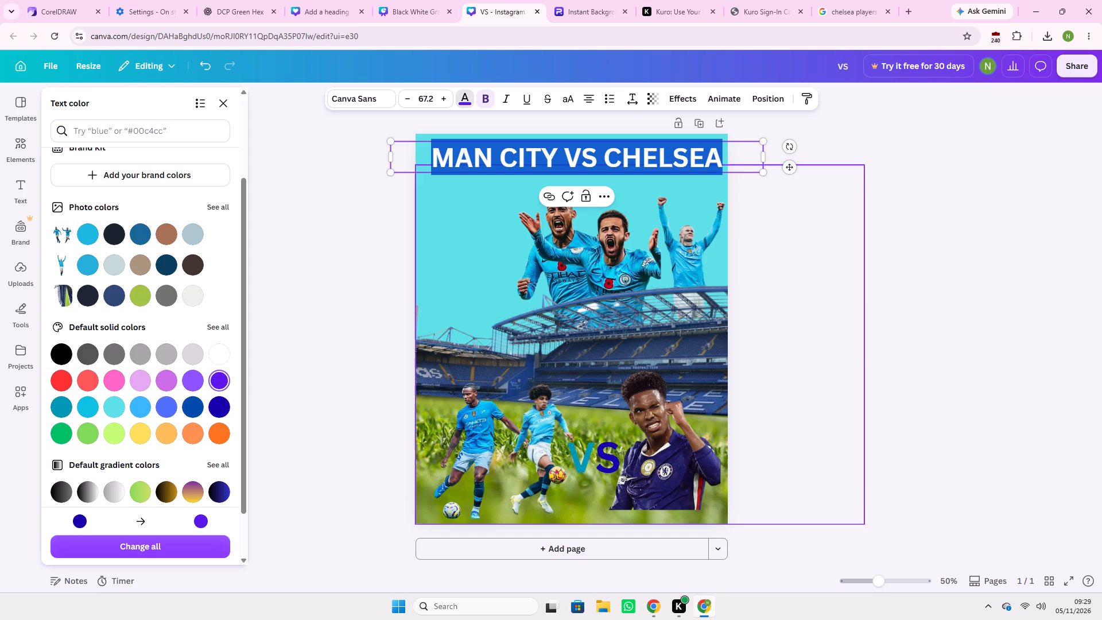
pyautogui.click(909, 188)
pyautogui.click(747, 156)
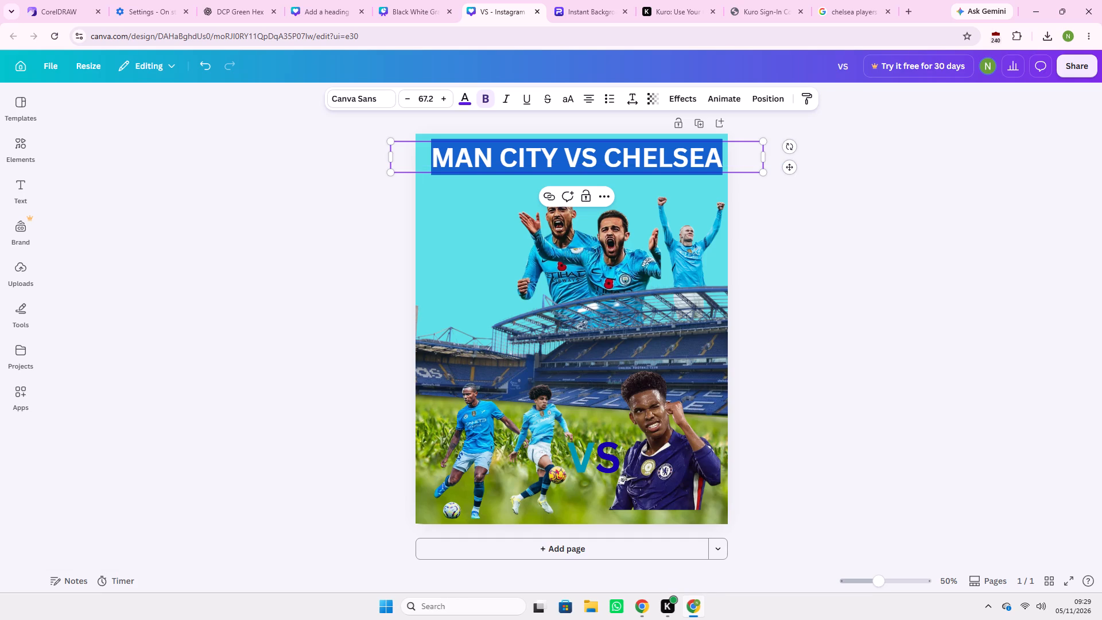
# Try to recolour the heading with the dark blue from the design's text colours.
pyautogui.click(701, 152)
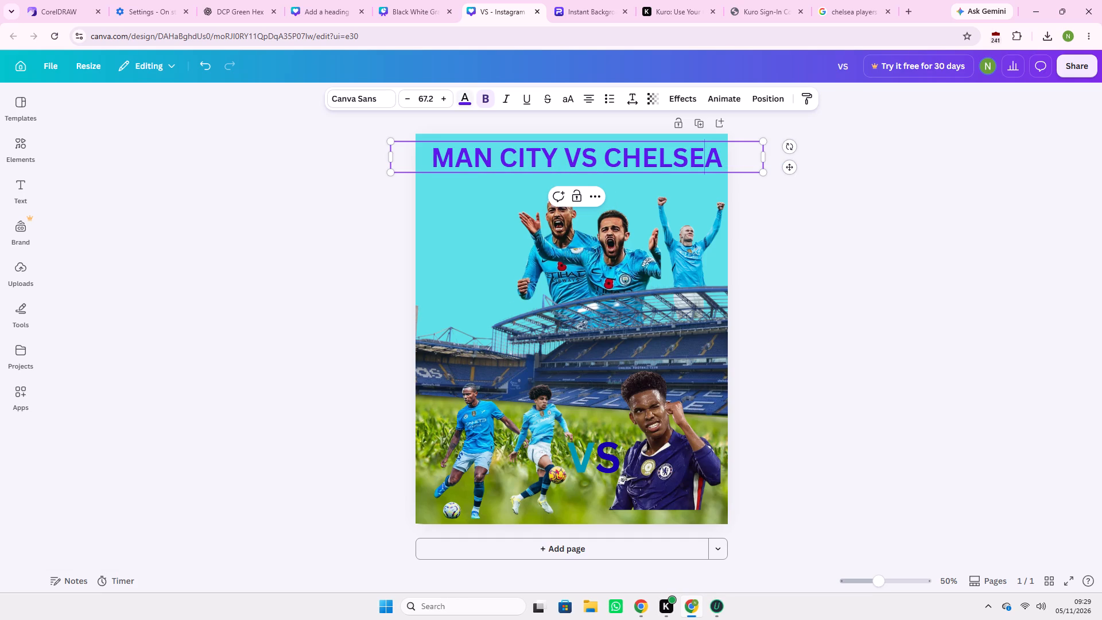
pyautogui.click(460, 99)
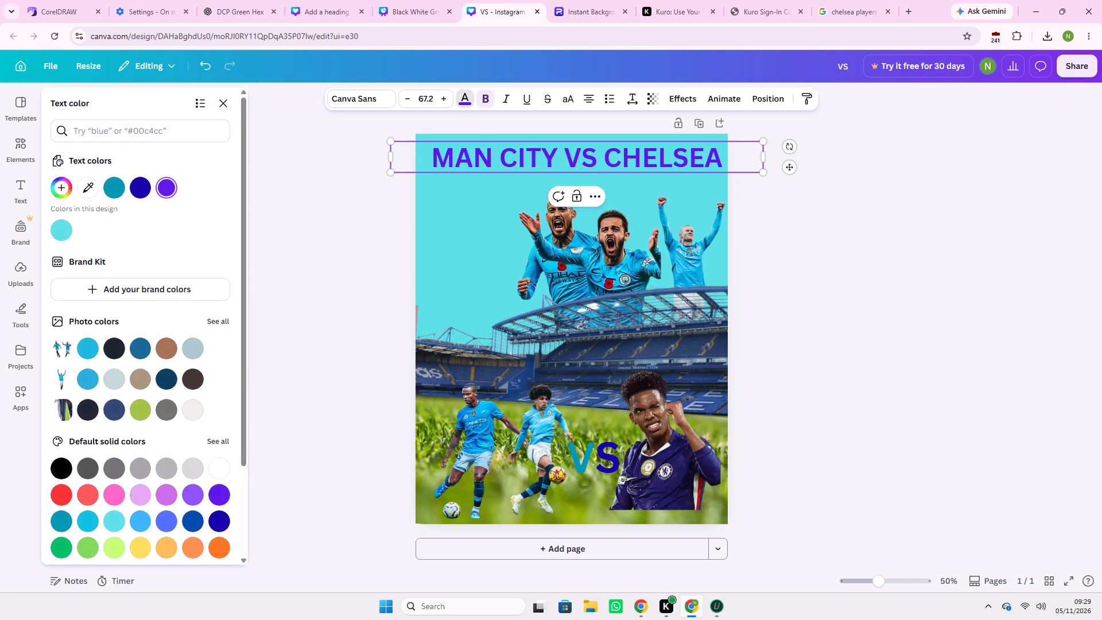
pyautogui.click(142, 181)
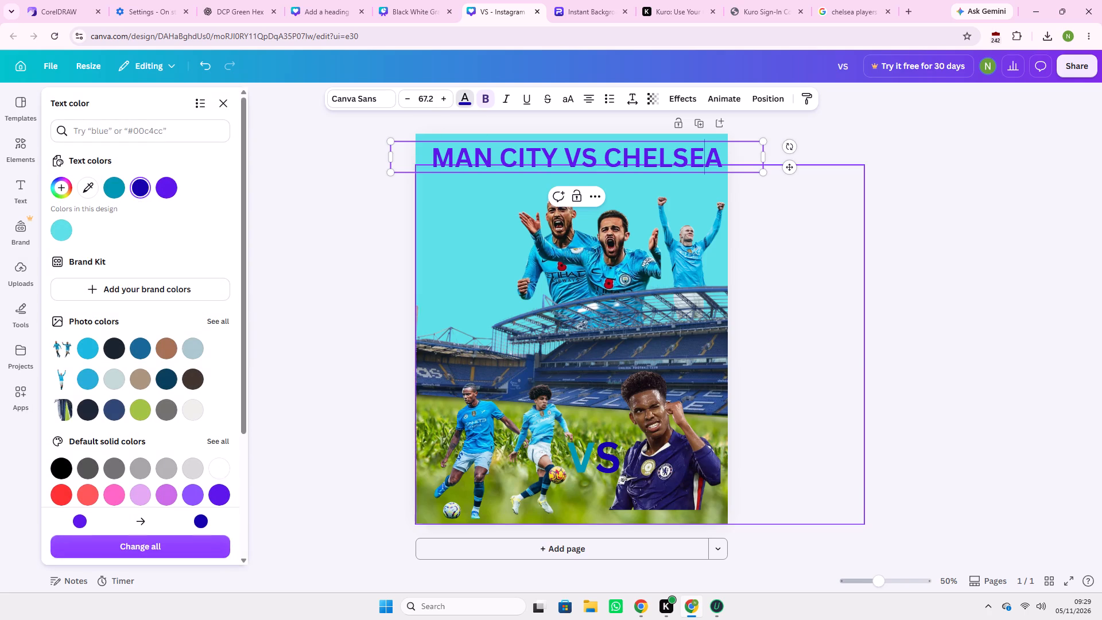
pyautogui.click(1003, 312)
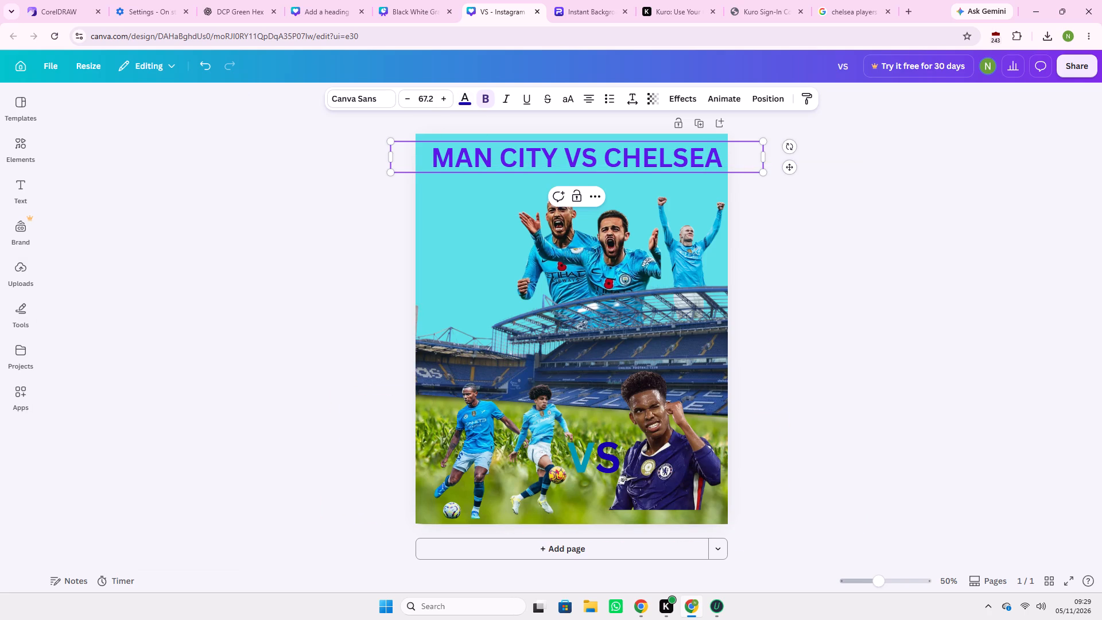
# Minimise the open browser windows, including the one holding the poster design.
pyautogui.click(659, 610)
pyautogui.click(1039, 9)
pyautogui.click(1039, 8)
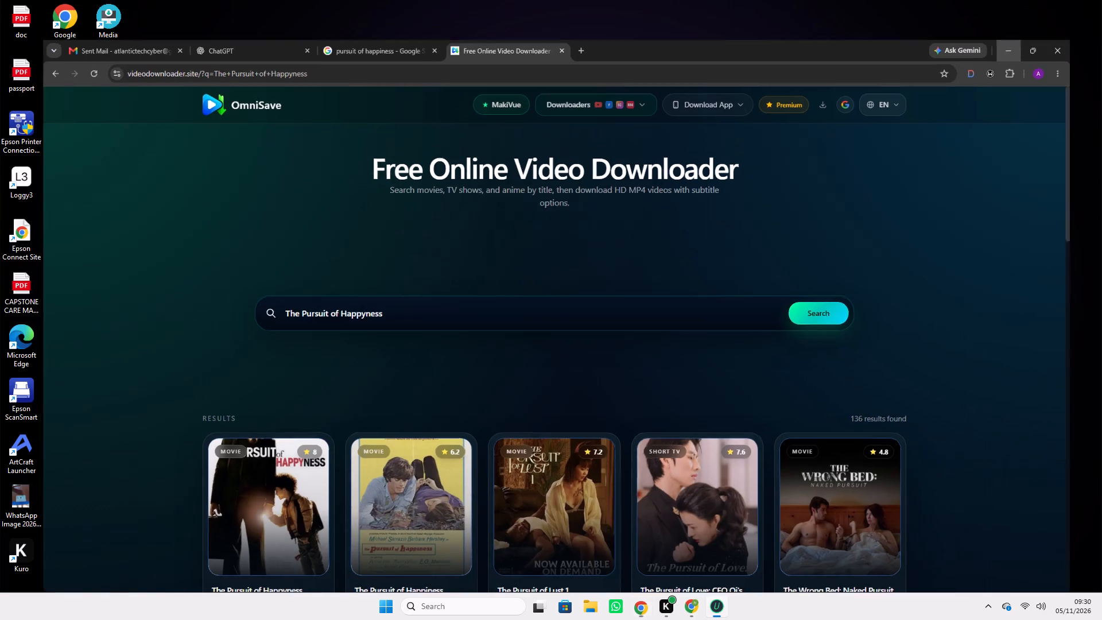